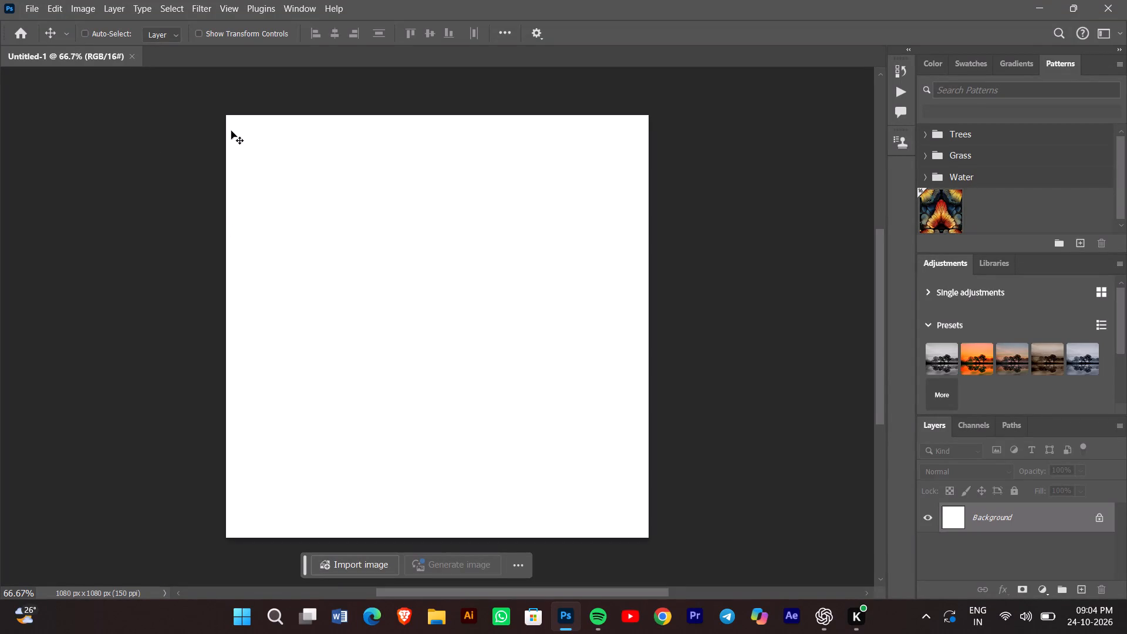
# Create a new empty layer above the Background with the default settings.
pyautogui.hotkey('ctrl', 'shift', 'n')
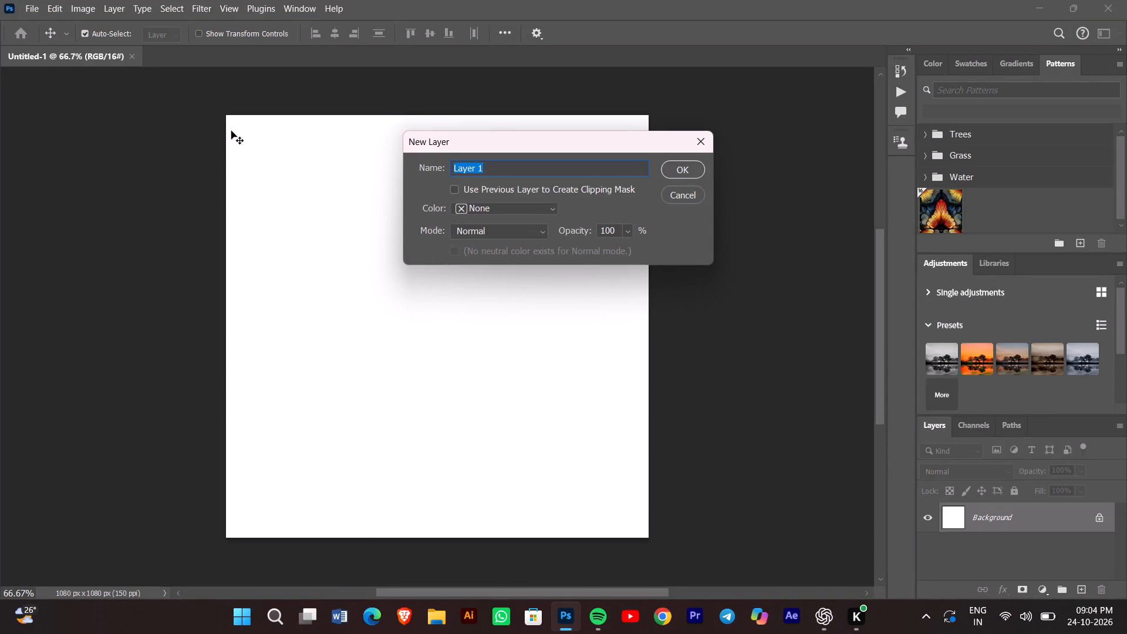
pyautogui.press('Return')
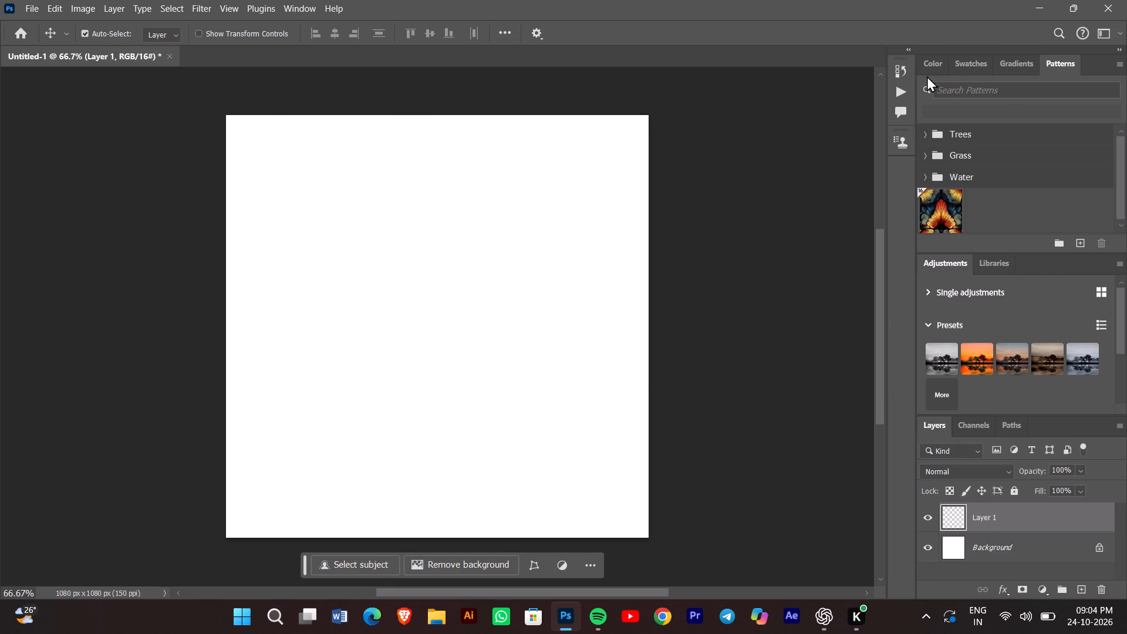
# Reset the Essentials workspace to bring back the tools and arrange them in two columns.
pyautogui.click(324, 4)
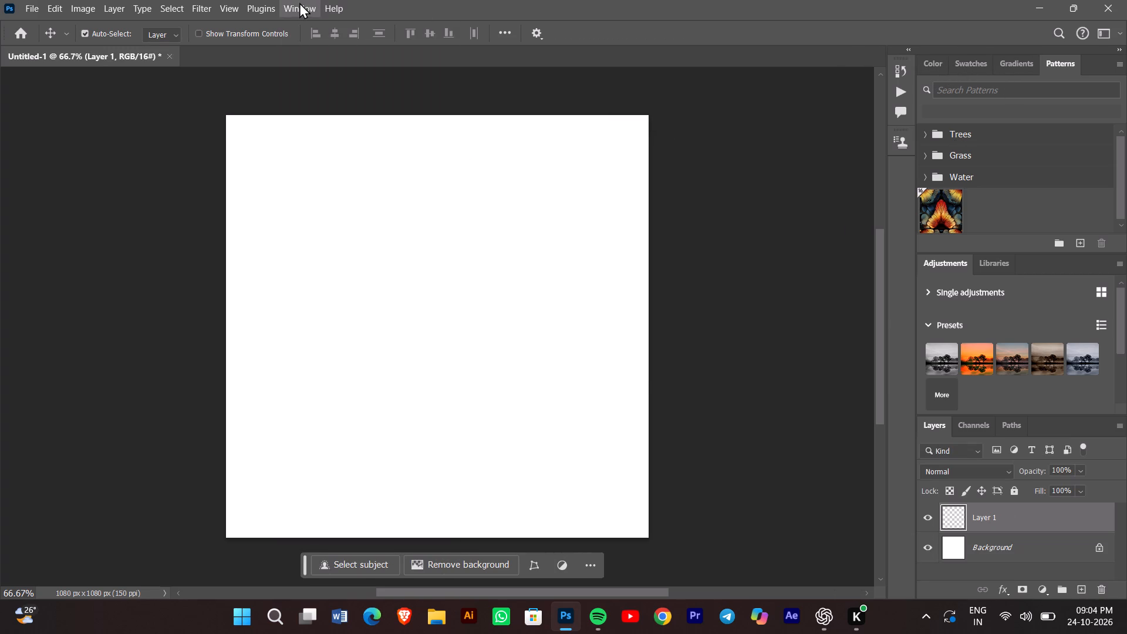
pyautogui.click(301, 0)
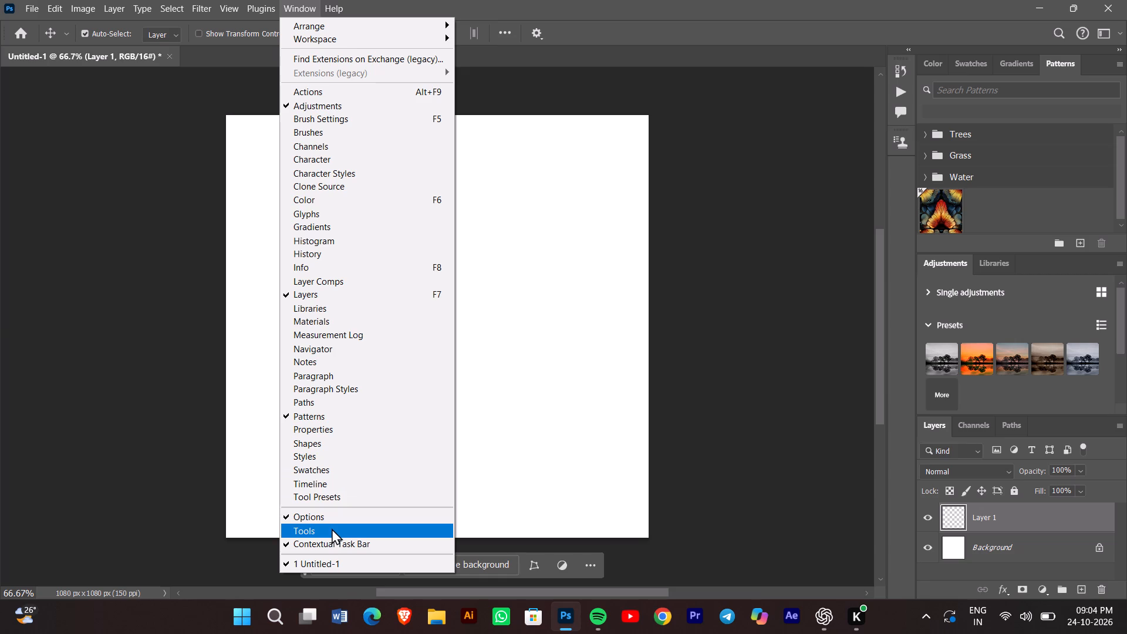
pyautogui.scroll(-1, 332, 528)
pyautogui.click(356, 33)
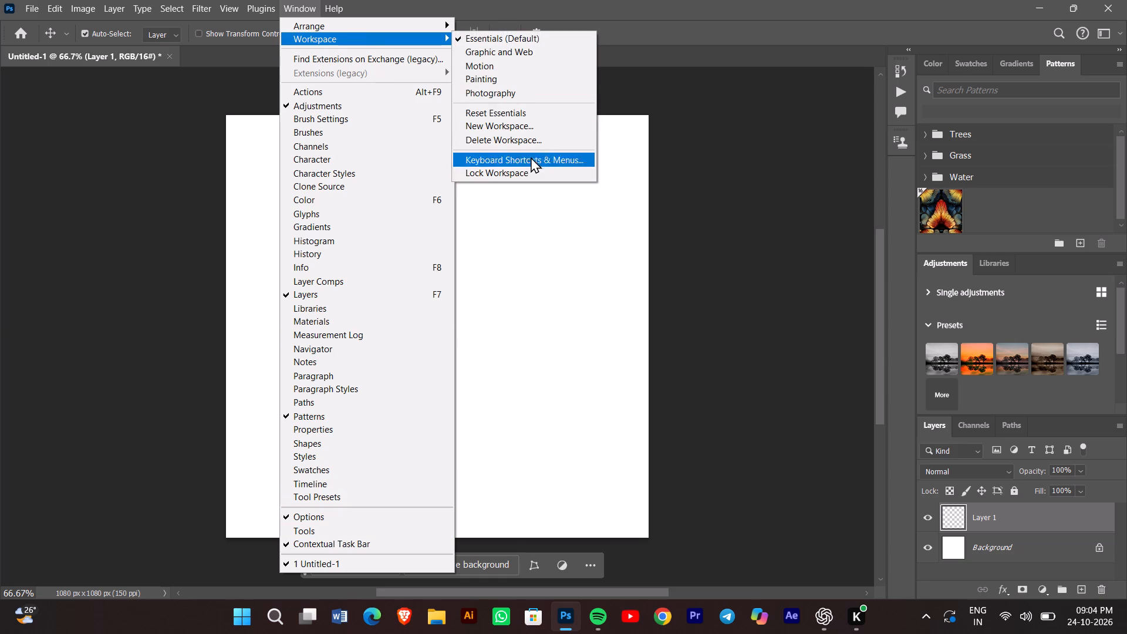
pyautogui.click(524, 109)
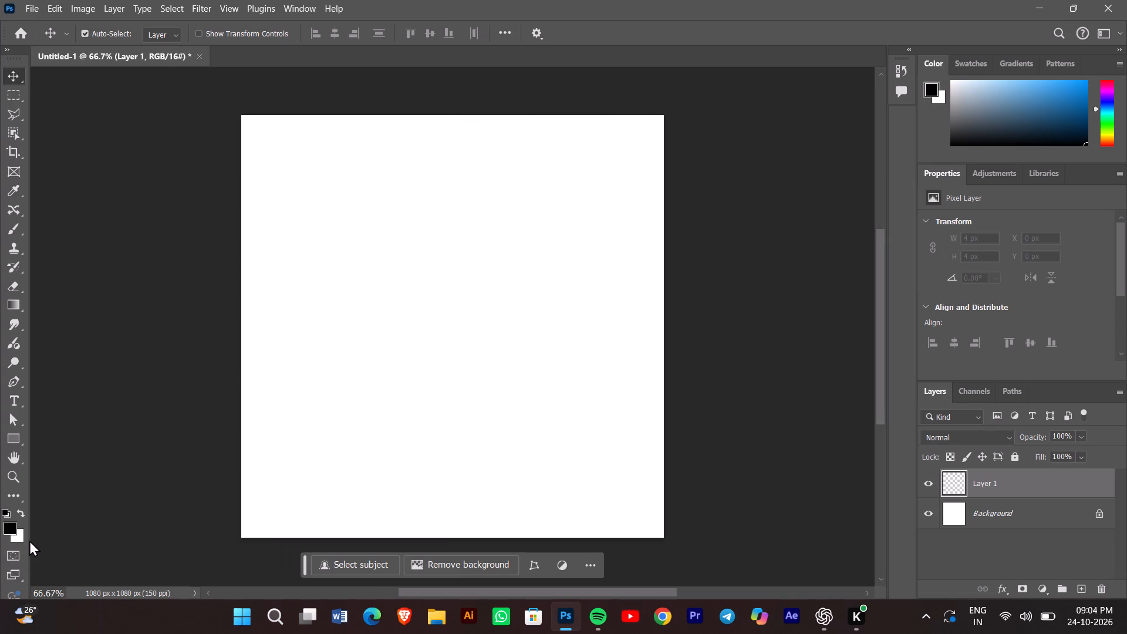
pyautogui.click(6, 47)
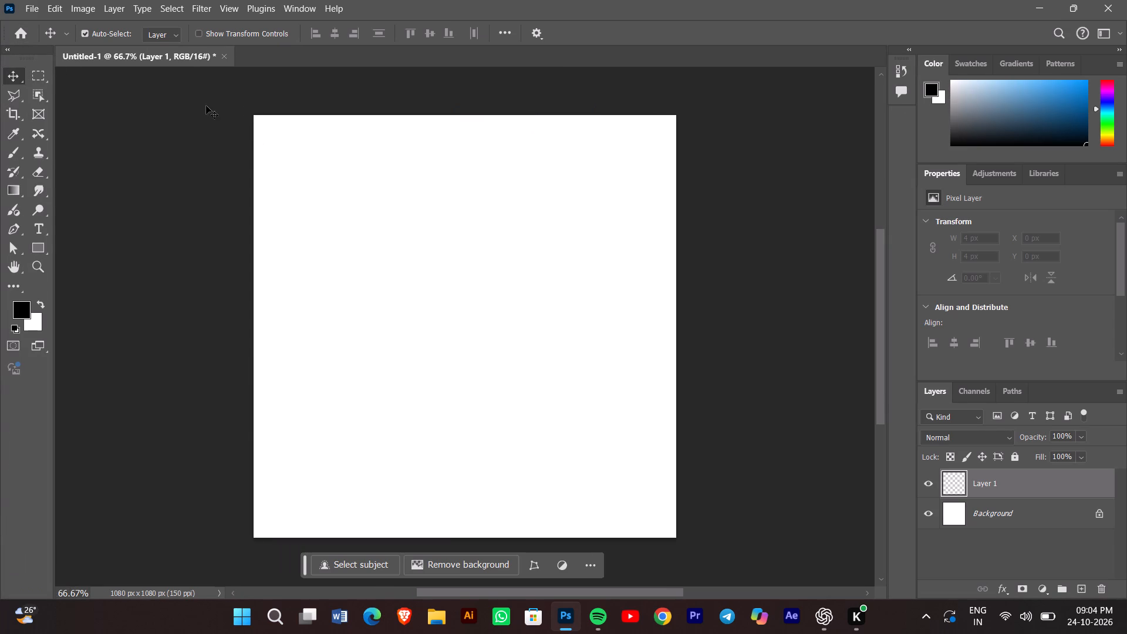
# Select the entire 1080 x 1080 px canvas with the Rectangular Marquee and fill Layer 1 with the white background colour.
pyautogui.click(32, 72)
pyautogui.moveTo(238, 99); pyautogui.dragTo(238, 99)
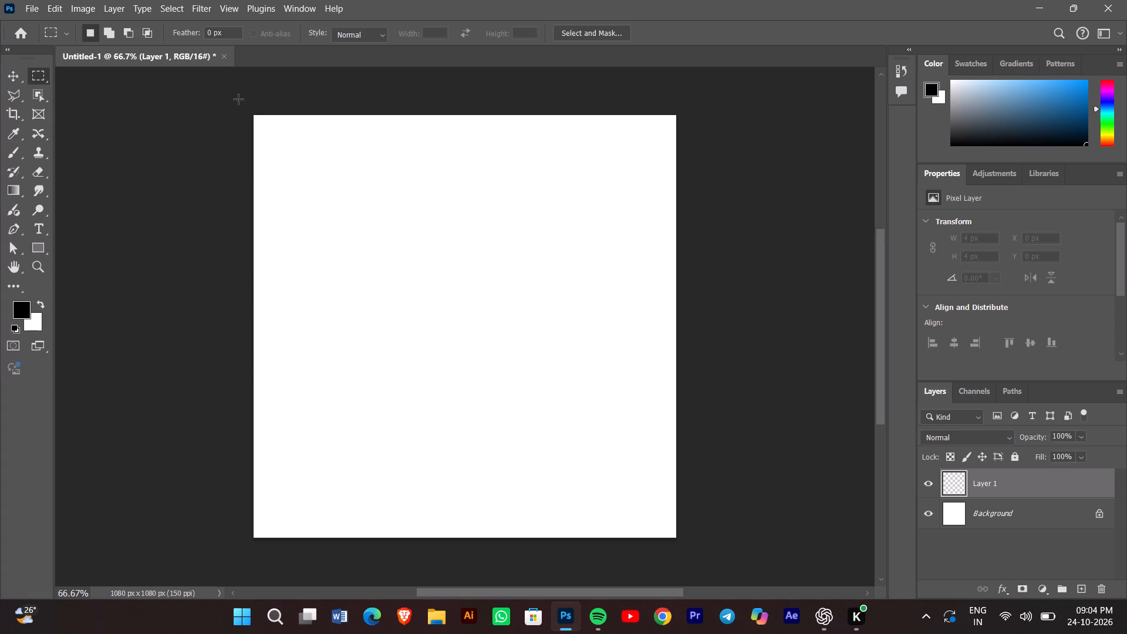
pyautogui.moveTo(238, 99); pyautogui.dragTo(691, 564)
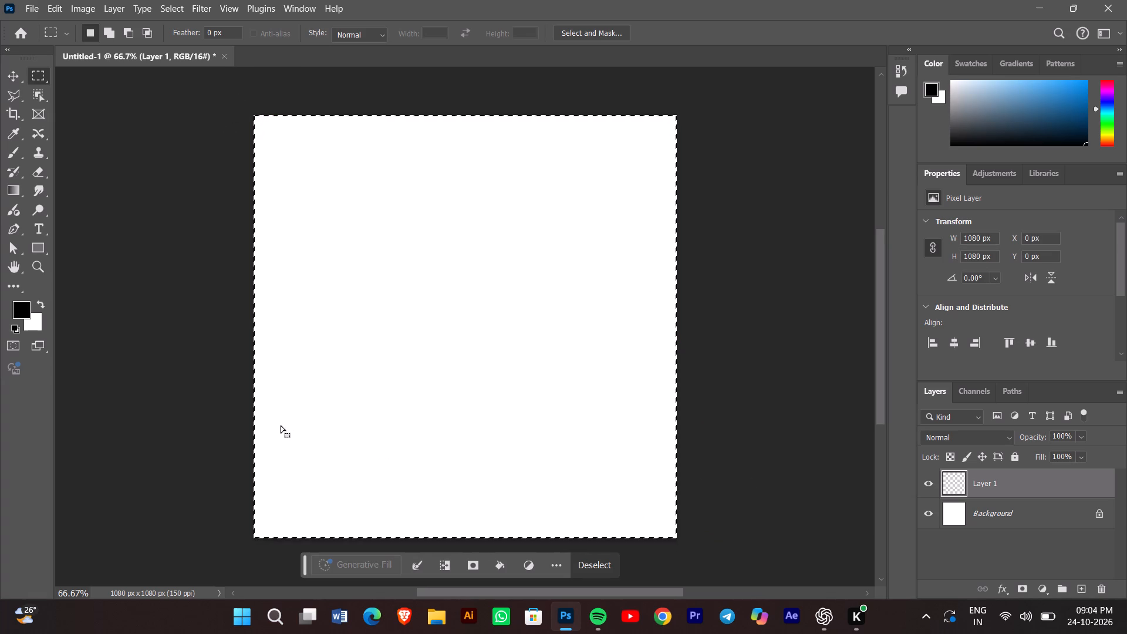
pyautogui.hotkey('ctrl', 'alt', 'BackSpace')
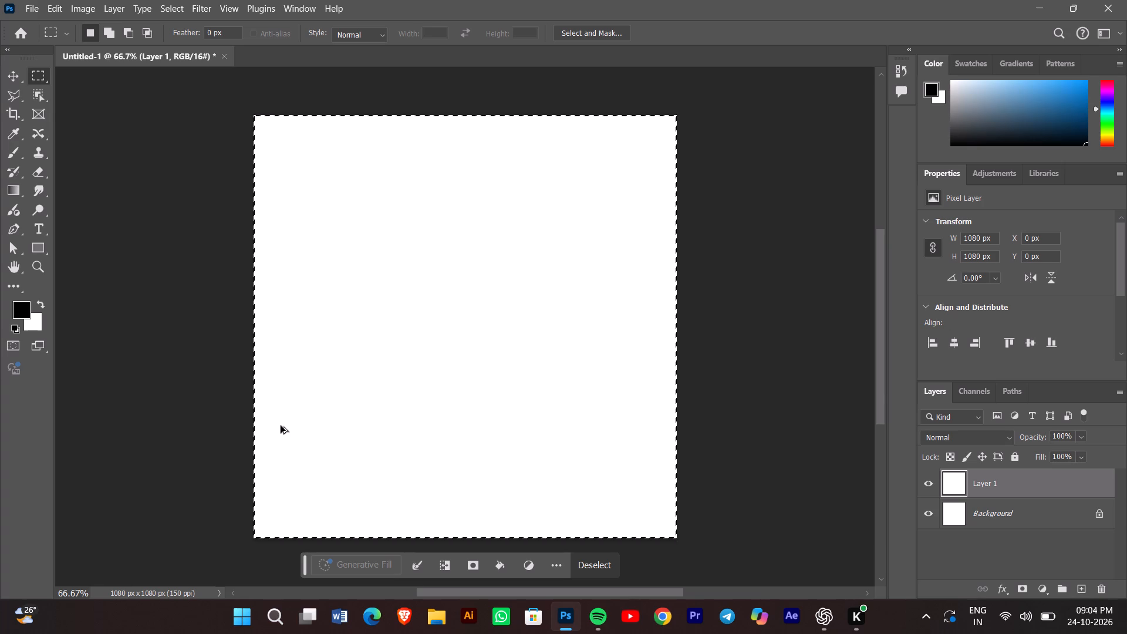
pyautogui.hotkey('ctrl', 'alt', 'shift', 'BackSpace')
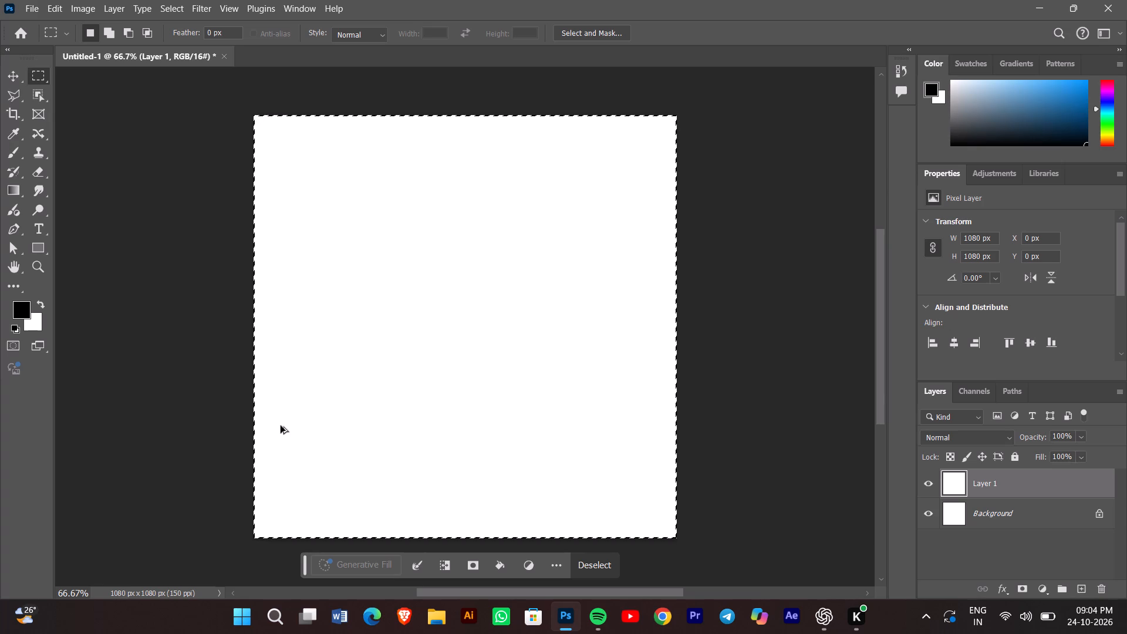
pyautogui.hotkey('ctrl', 'alt', 'shift', 'BackSpace')
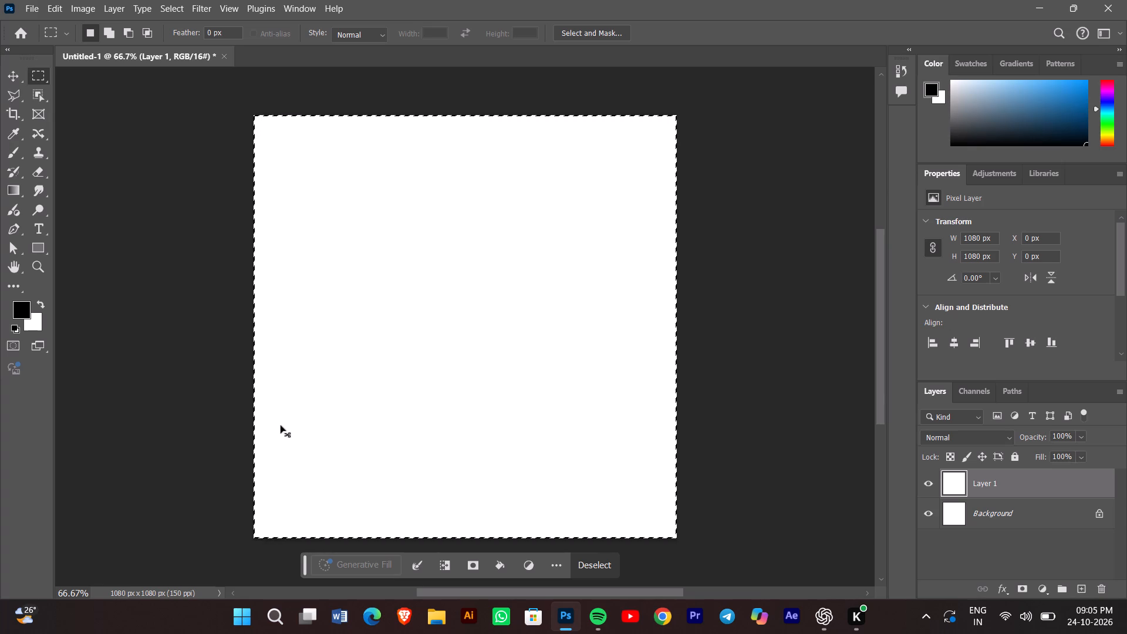
pyautogui.hotkey('ctrl', 'shift', 'BackSpace')
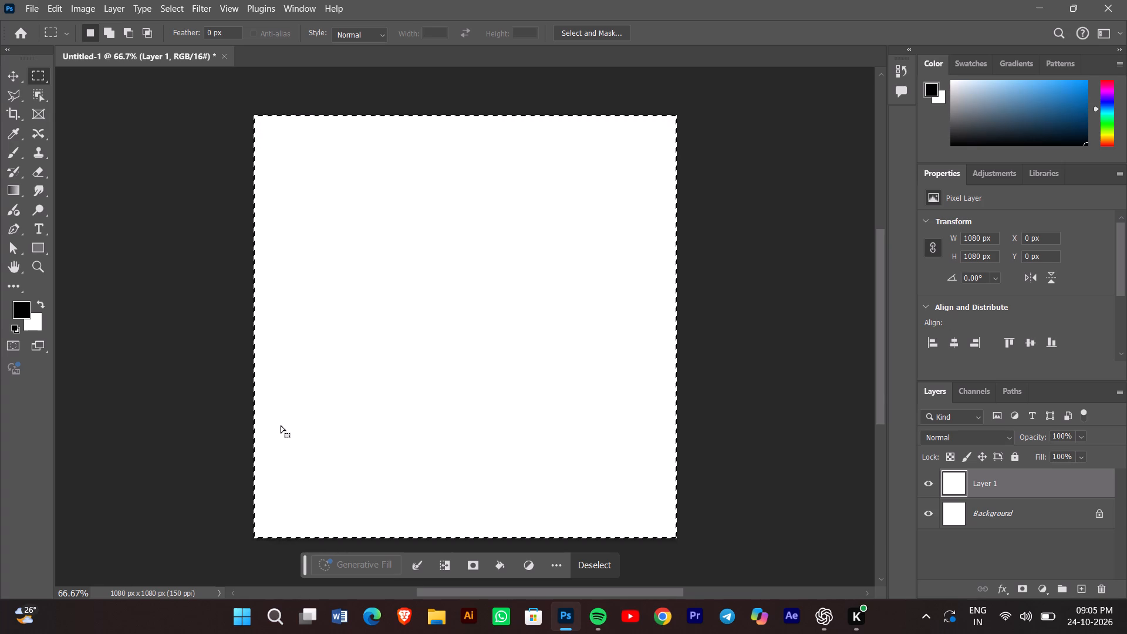
# Set the foreground colour to dark red, #640404.
pyautogui.doubleClick(20, 310)
pyautogui.moveTo(124, 289); pyautogui.dragTo(222, 274)
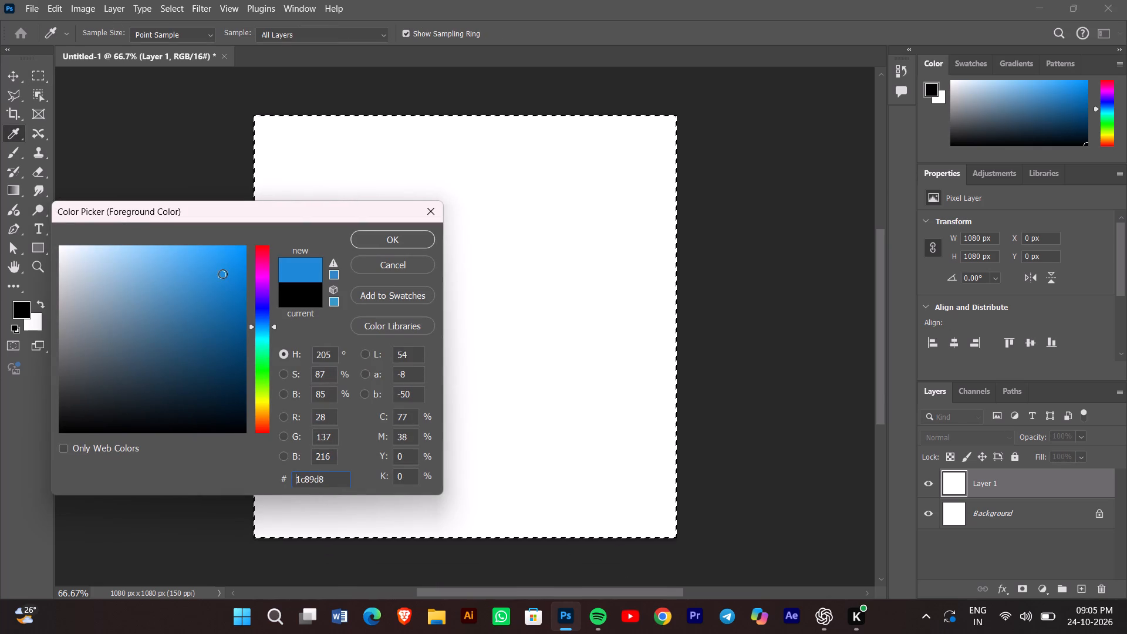
pyautogui.moveTo(195, 297); pyautogui.dragTo(205, 271)
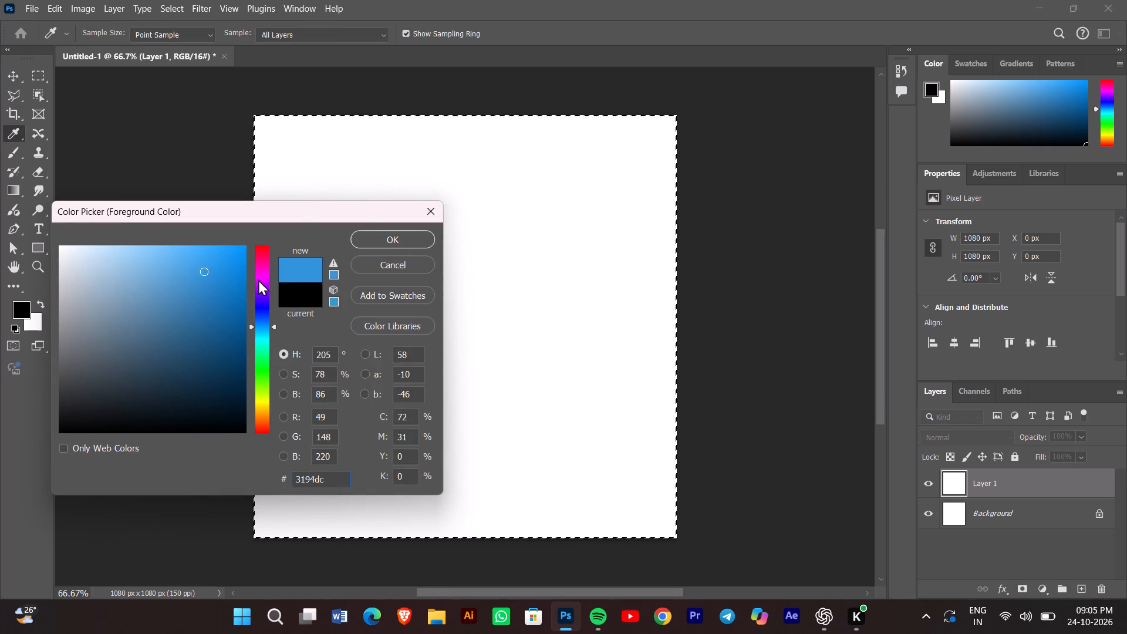
pyautogui.moveTo(259, 279); pyautogui.dragTo(263, 227)
pyautogui.moveTo(237, 265); pyautogui.dragTo(241, 231)
pyautogui.moveTo(221, 302); pyautogui.dragTo(246, 309)
pyautogui.moveTo(211, 328); pyautogui.dragTo(240, 359)
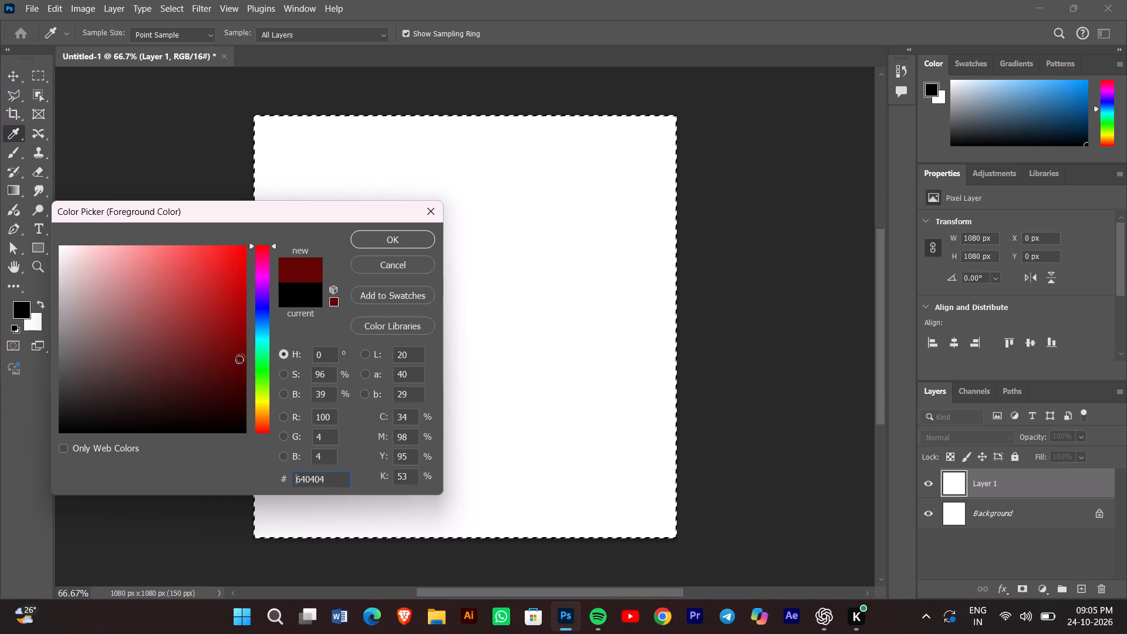
pyautogui.click(396, 237)
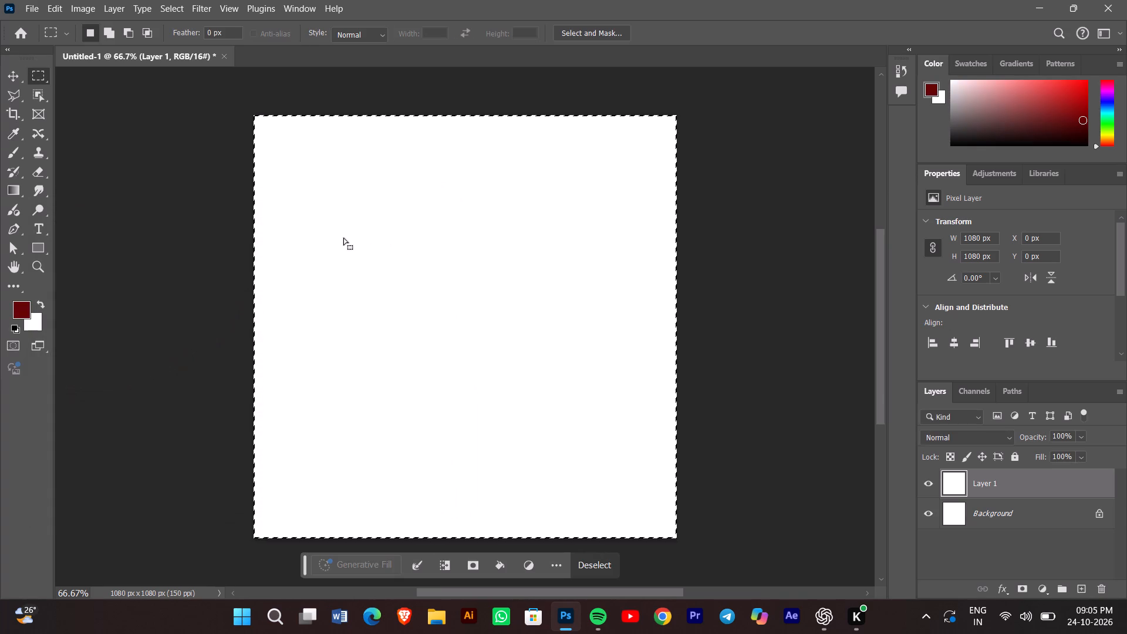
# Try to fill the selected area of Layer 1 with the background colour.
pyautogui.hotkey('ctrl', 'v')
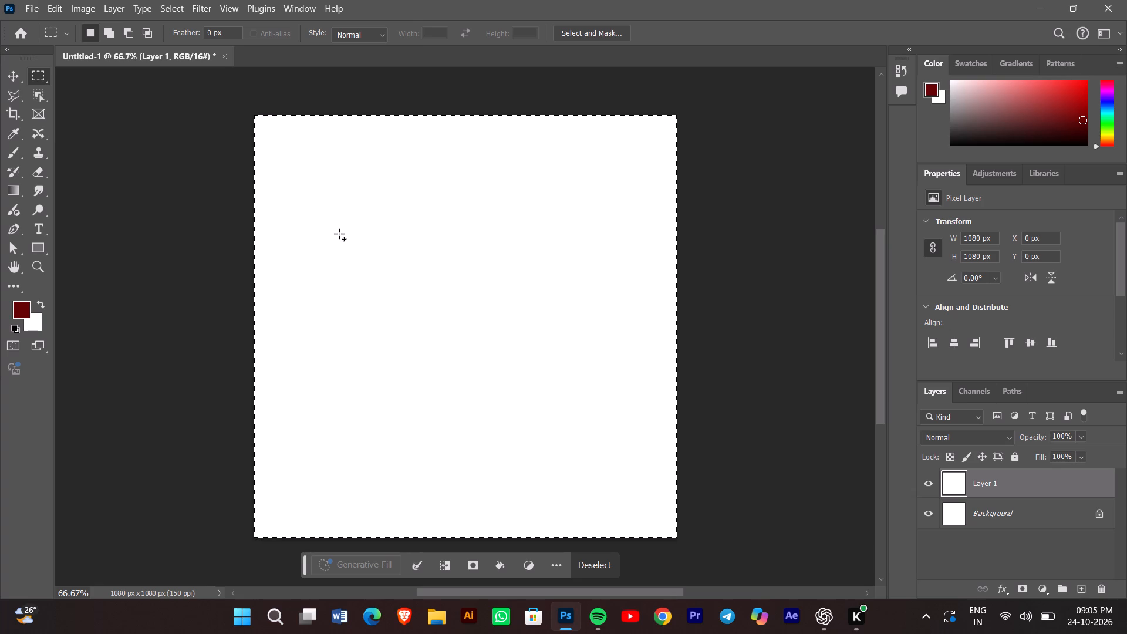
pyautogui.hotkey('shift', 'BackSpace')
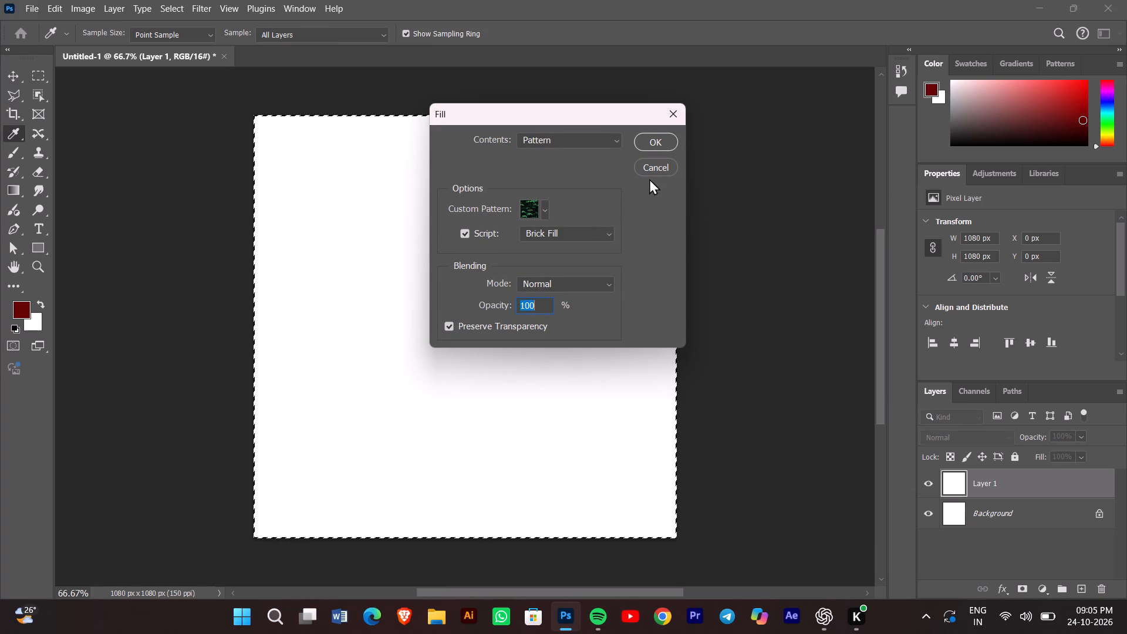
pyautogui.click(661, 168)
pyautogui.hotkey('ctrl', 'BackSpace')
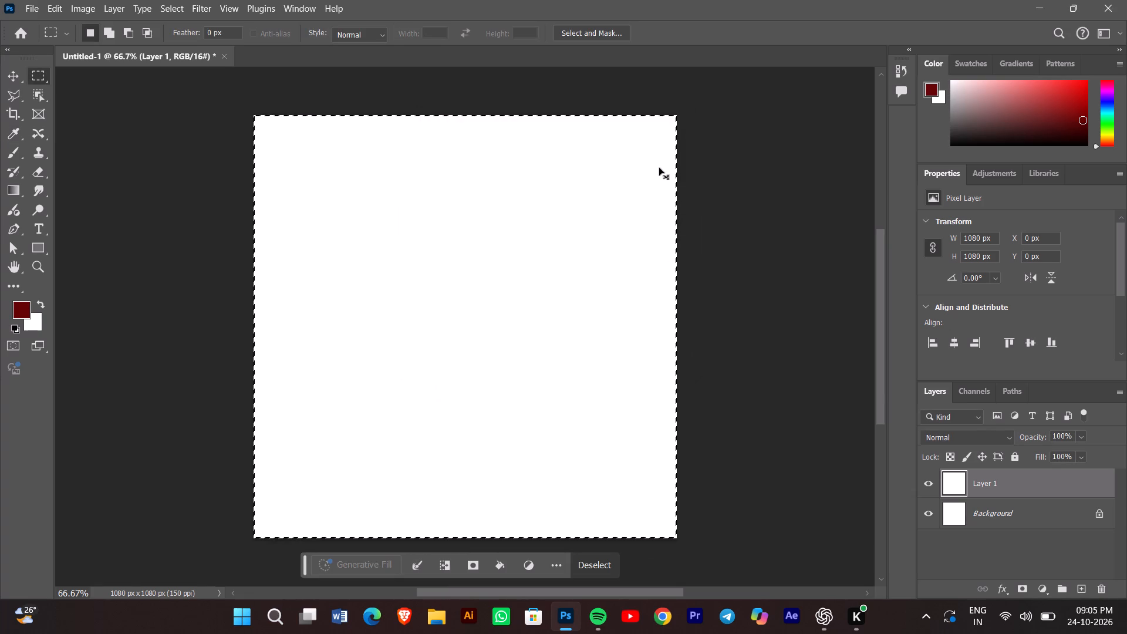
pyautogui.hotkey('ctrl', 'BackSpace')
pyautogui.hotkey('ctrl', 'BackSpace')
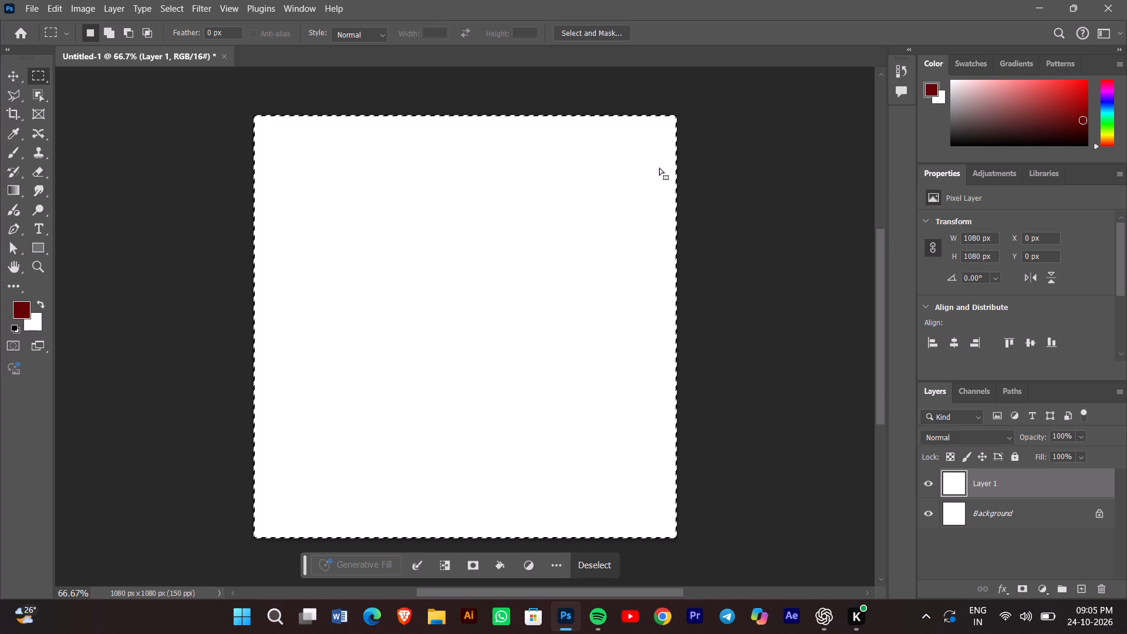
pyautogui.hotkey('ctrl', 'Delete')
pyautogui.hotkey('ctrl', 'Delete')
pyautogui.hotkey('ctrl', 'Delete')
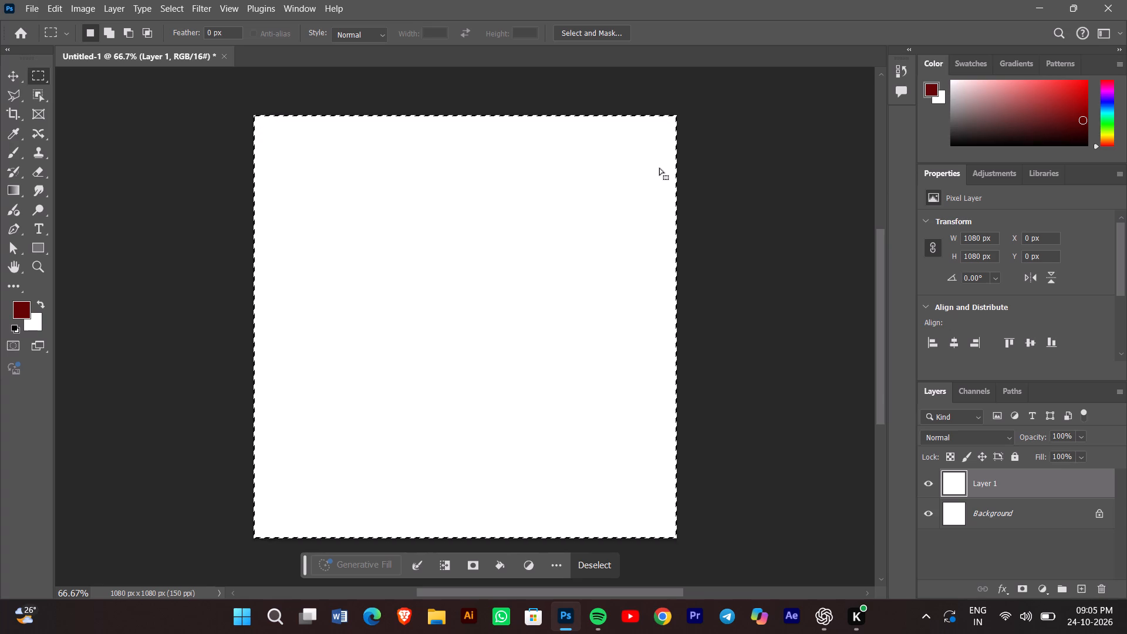
# Fill the selected area of Layer 1 with the dark red foreground colour at 100% opacity, then deselect.
pyautogui.hotkey('shift', 'BackSpace')
pyautogui.hotkey('shift', 'BackSpace')
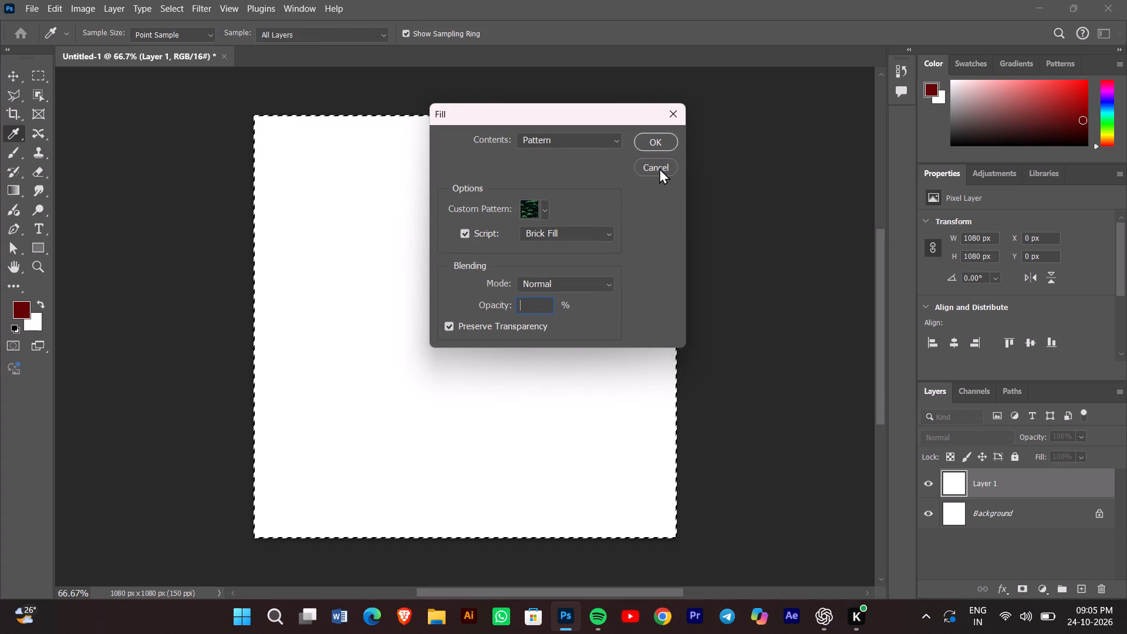
pyautogui.click(606, 143)
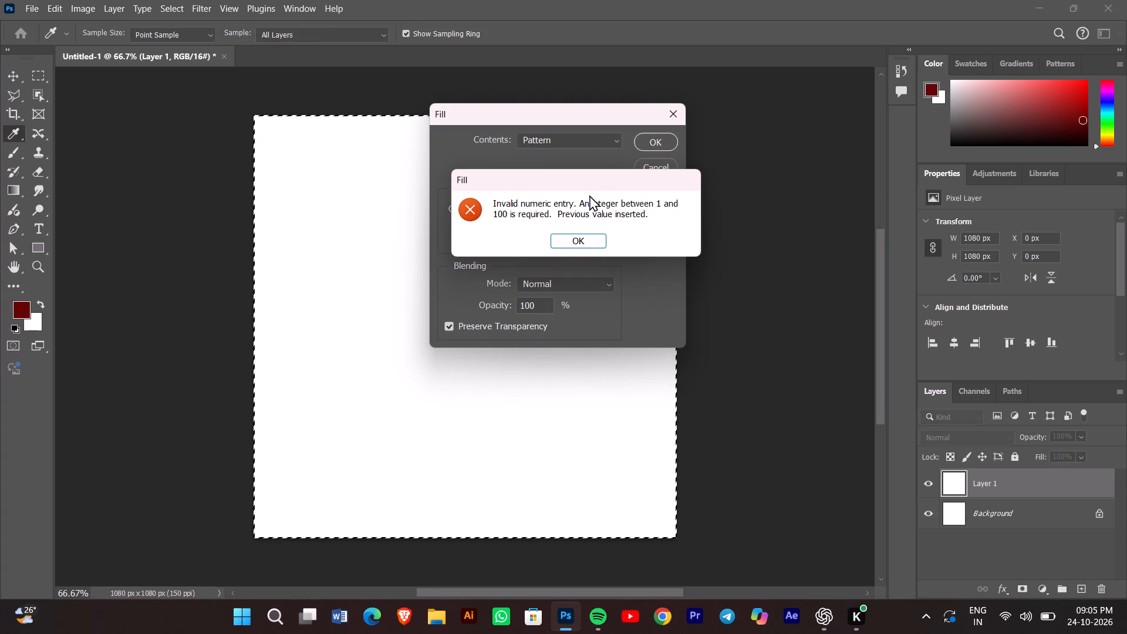
pyautogui.click(586, 242)
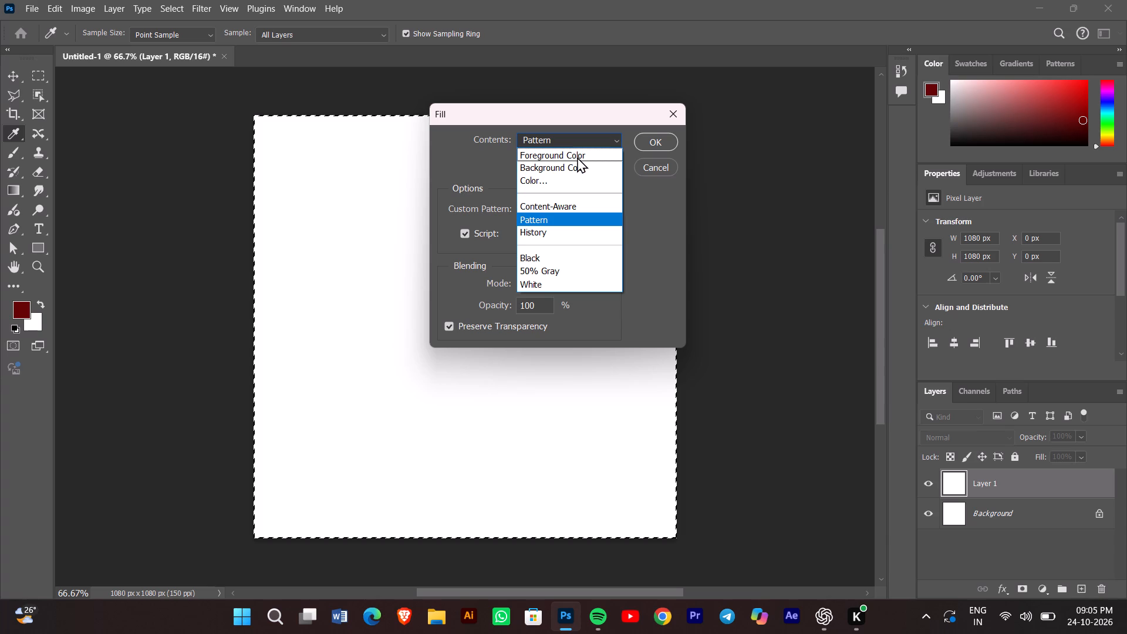
pyautogui.click(579, 154)
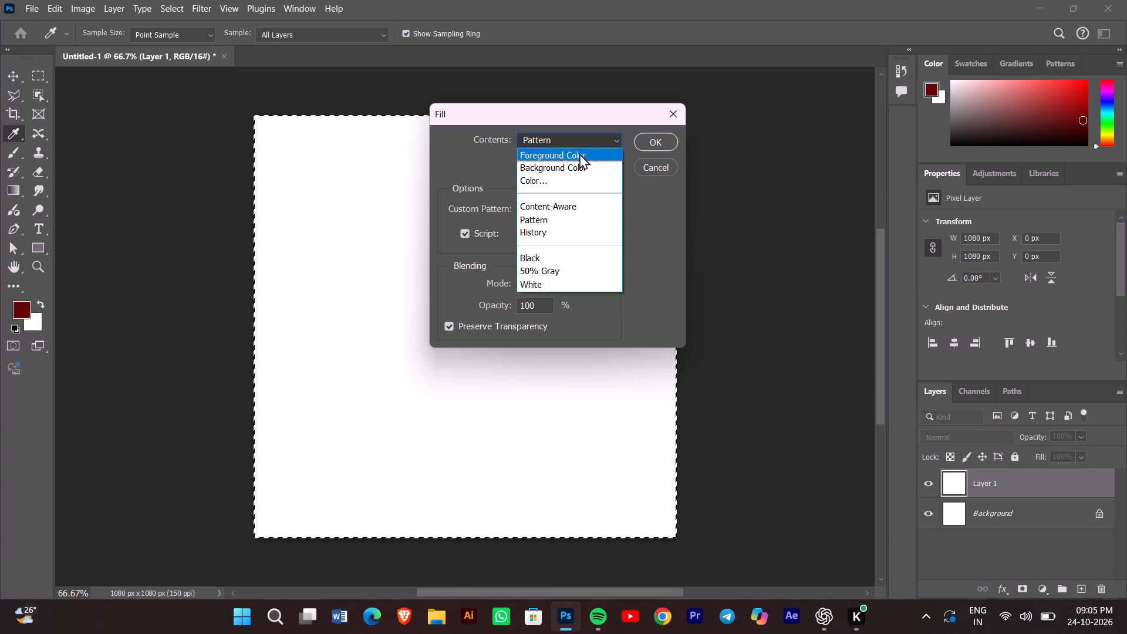
pyautogui.click(579, 153)
pyautogui.click(664, 133)
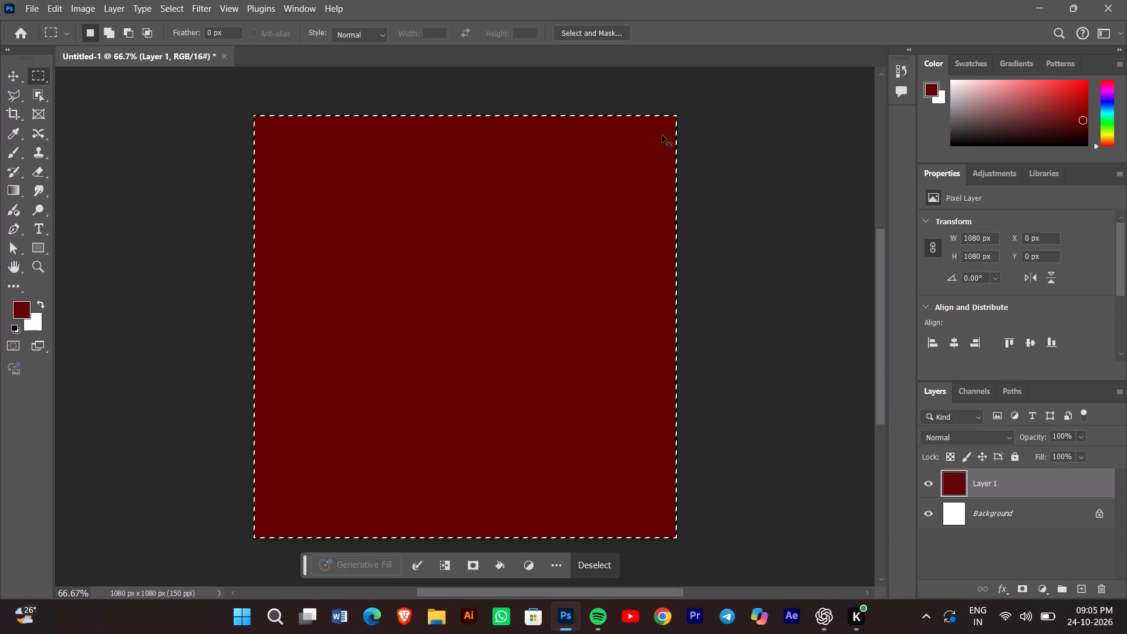
pyautogui.hotkey('ctrl', 'd')
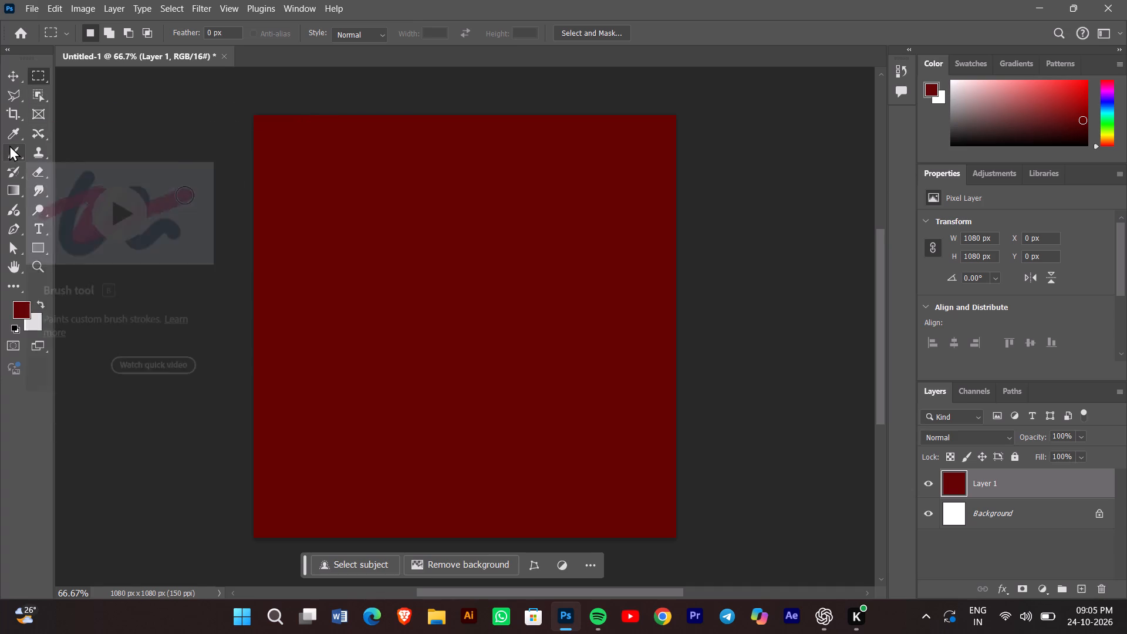
# Activate the Brush tool, dab on Layer 1, and swap the colours so that white is the foreground.
pyautogui.press('b')
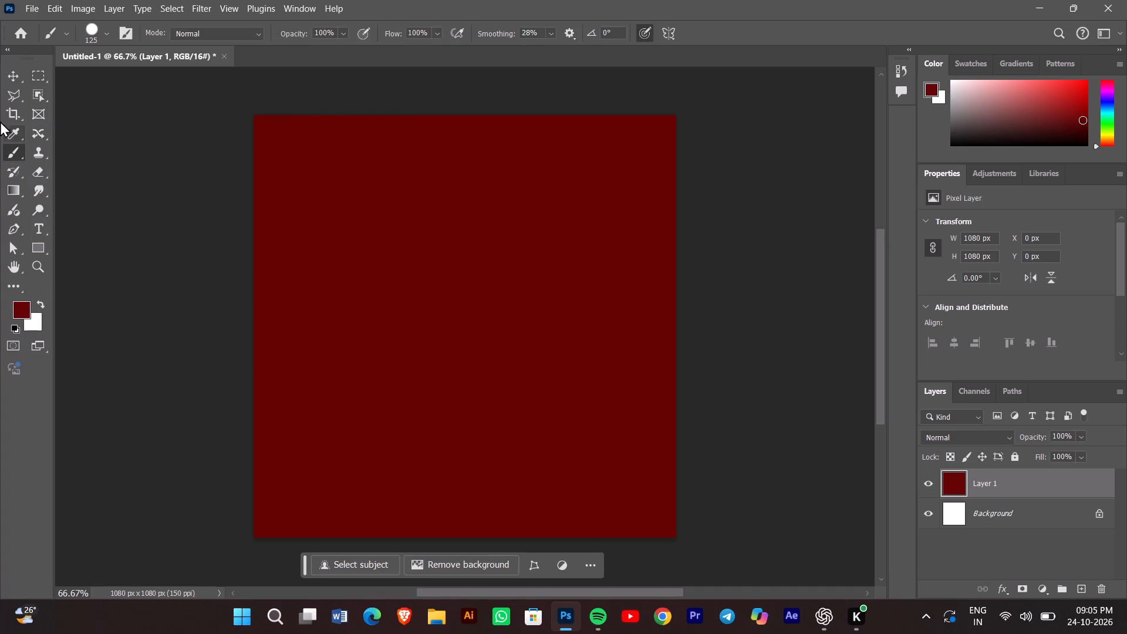
pyautogui.click(16, 154)
pyautogui.click(18, 154)
pyautogui.click(20, 154)
pyautogui.click(373, 221)
pyautogui.click(413, 274)
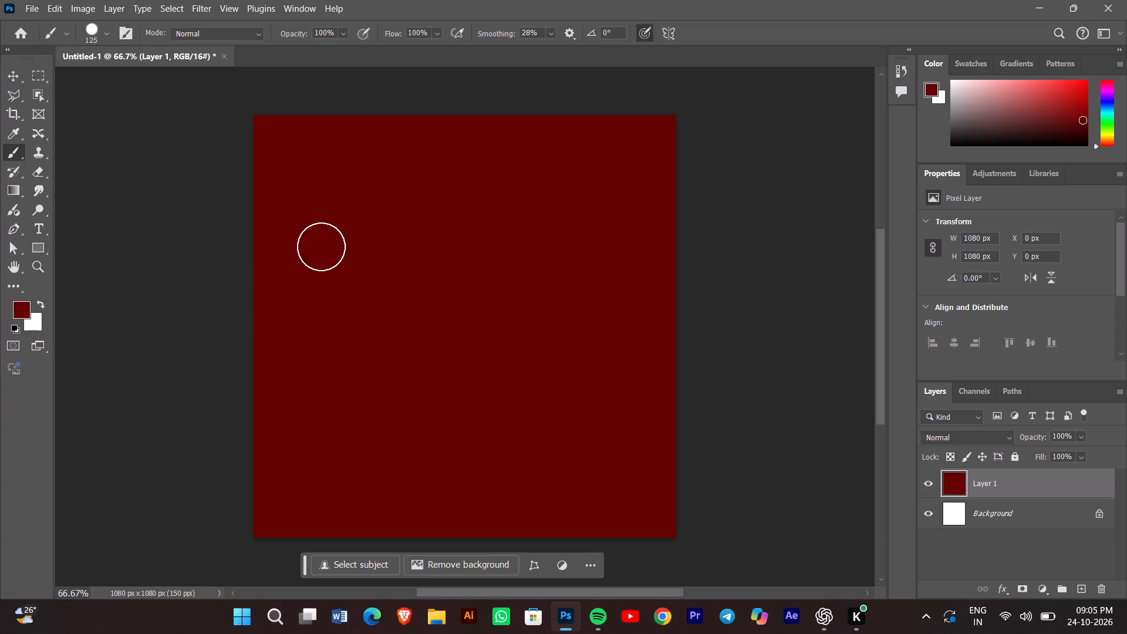
pyautogui.press('x')
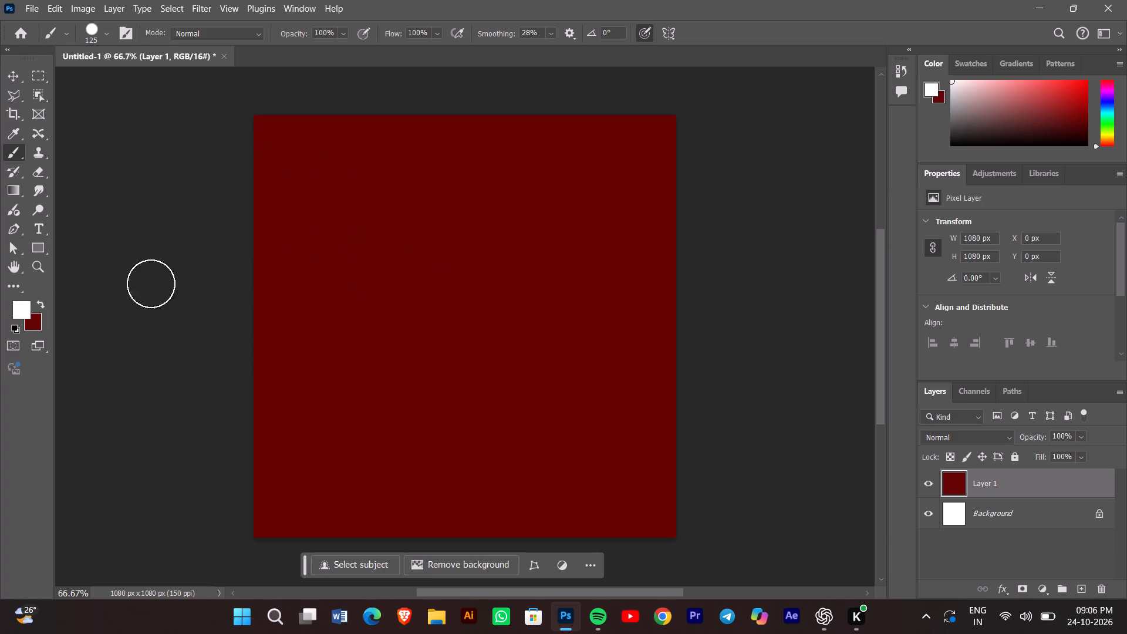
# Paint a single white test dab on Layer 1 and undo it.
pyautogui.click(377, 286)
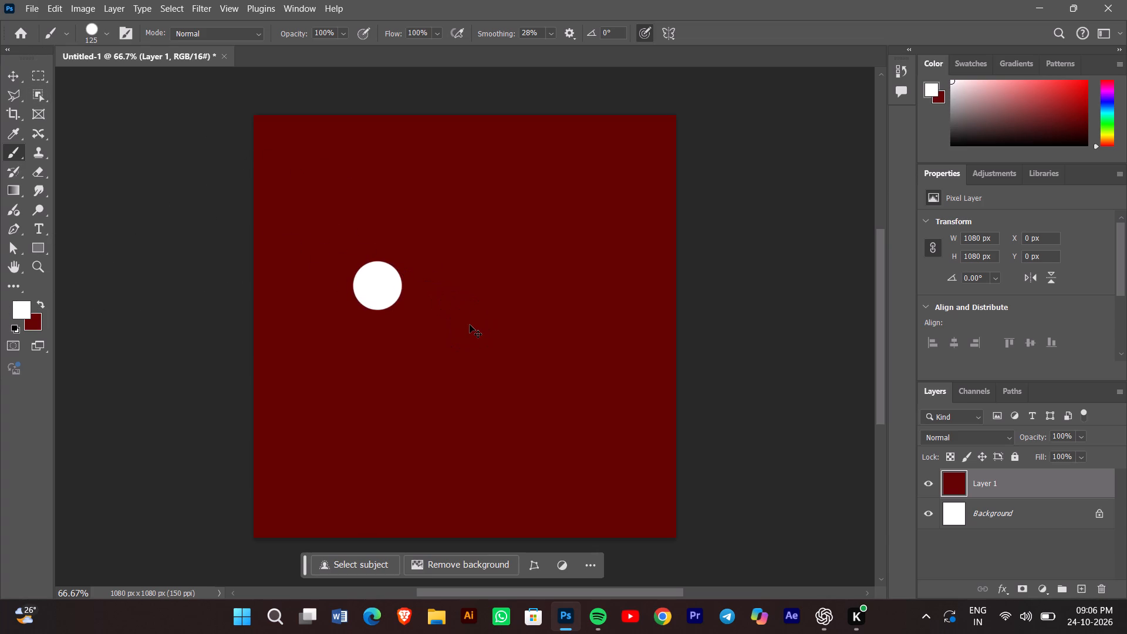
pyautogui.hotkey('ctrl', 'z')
# Reduce the brush size to 48 px and soften its hardness.
pyautogui.click(101, 25)
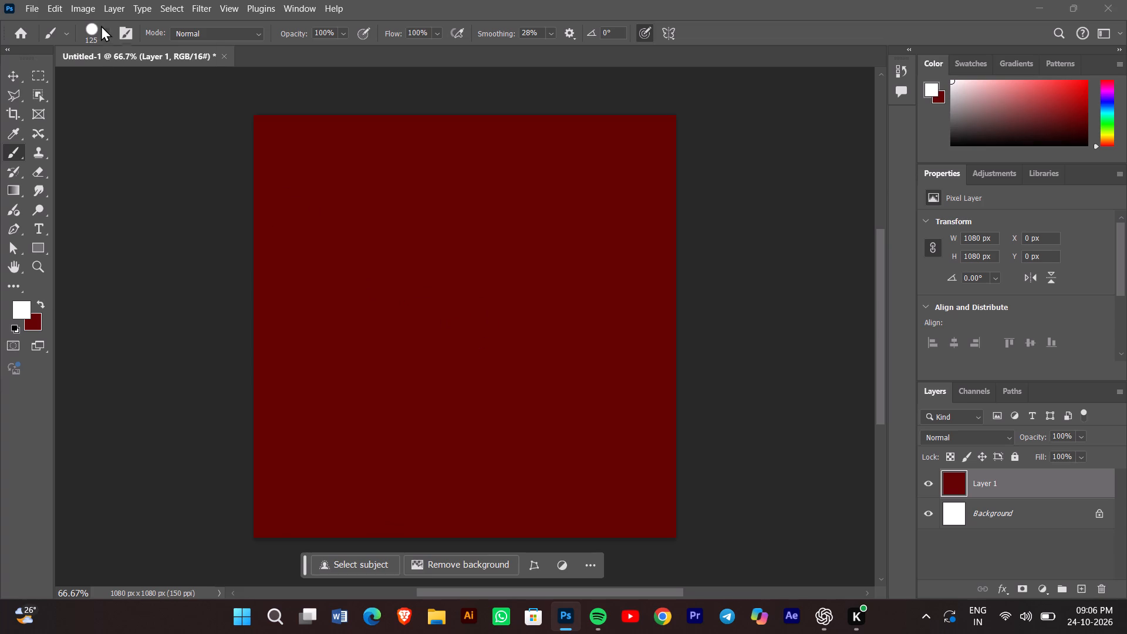
pyautogui.moveTo(112, 73); pyautogui.dragTo(104, 73)
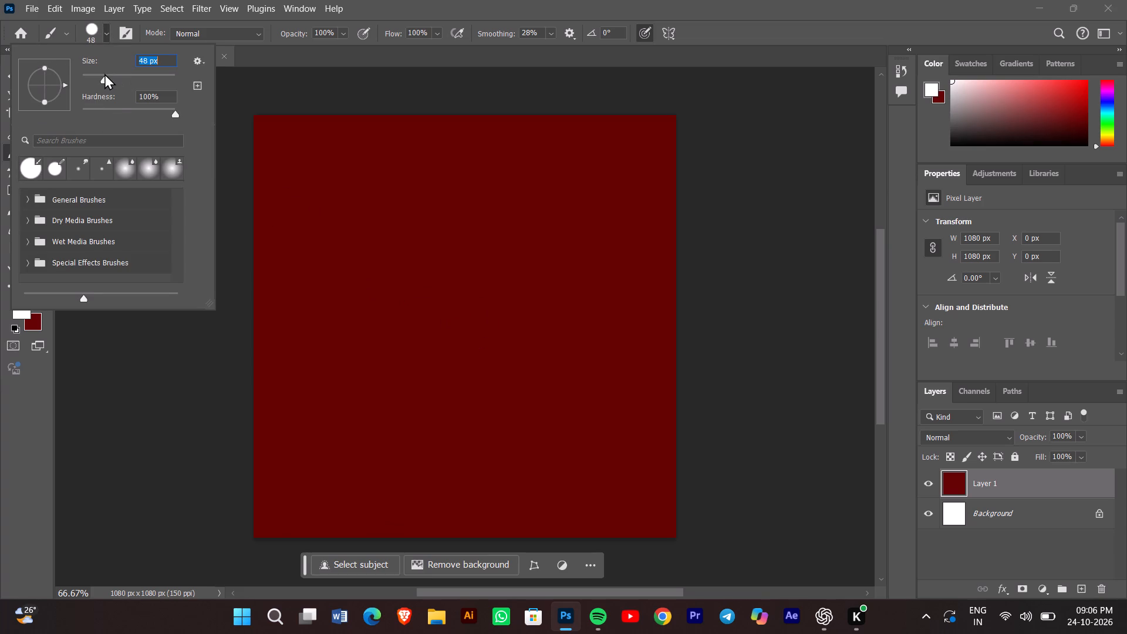
pyautogui.click(108, 112)
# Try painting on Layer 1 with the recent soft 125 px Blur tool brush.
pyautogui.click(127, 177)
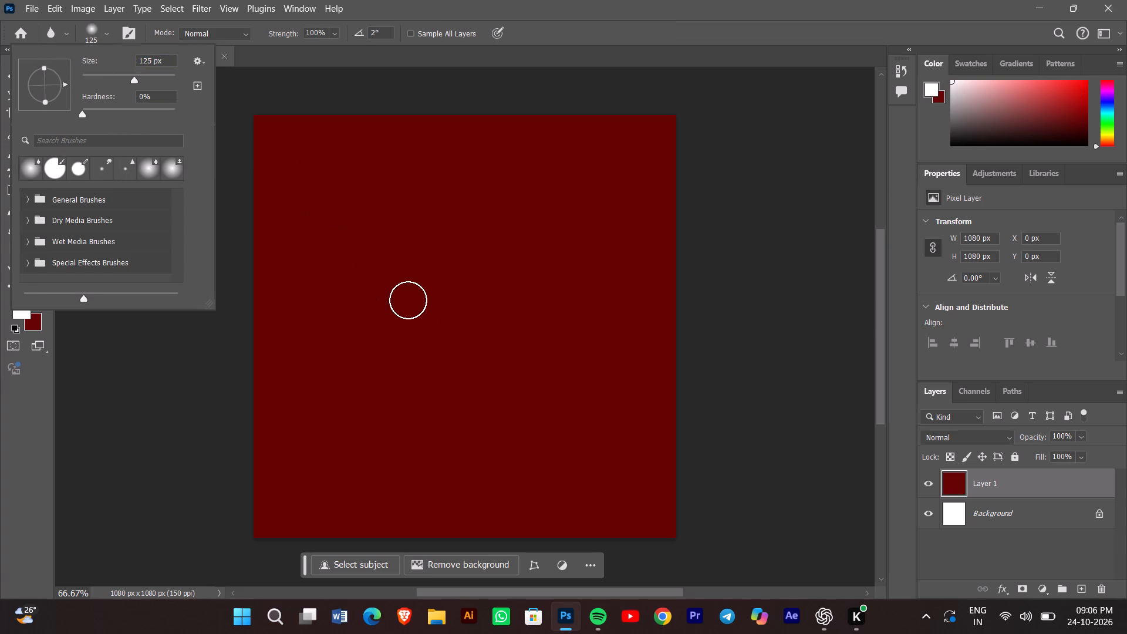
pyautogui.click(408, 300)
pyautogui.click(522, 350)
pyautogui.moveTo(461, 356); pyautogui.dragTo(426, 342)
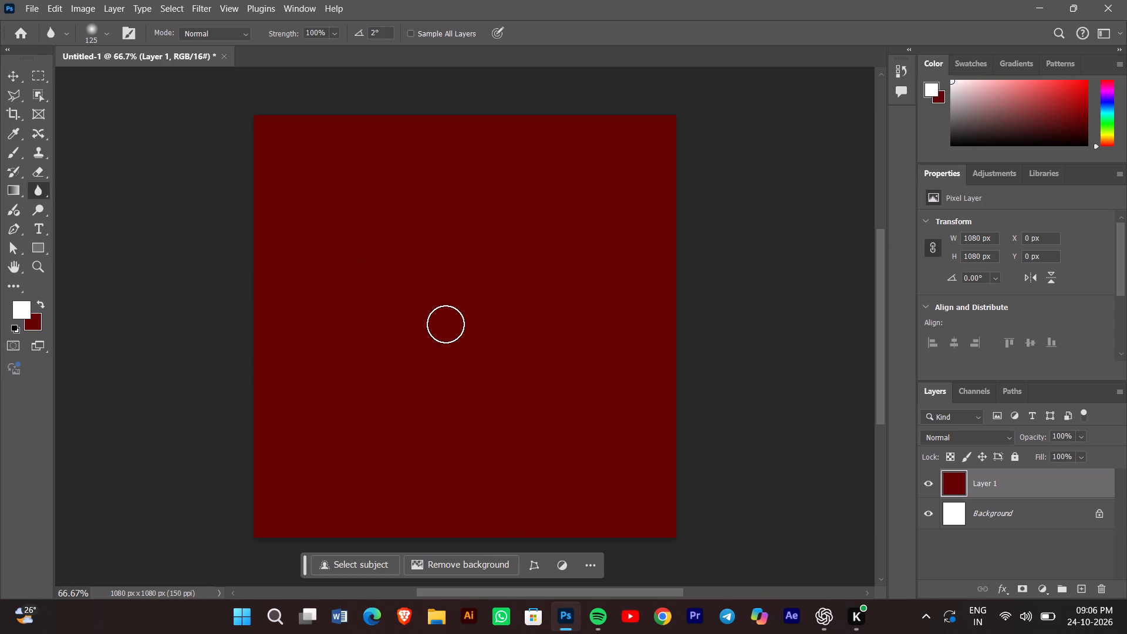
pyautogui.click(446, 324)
# Add a new empty layer above Layer 1 with Normal mode and 100% opacity.
pyautogui.hotkey('ctrl', 'n')
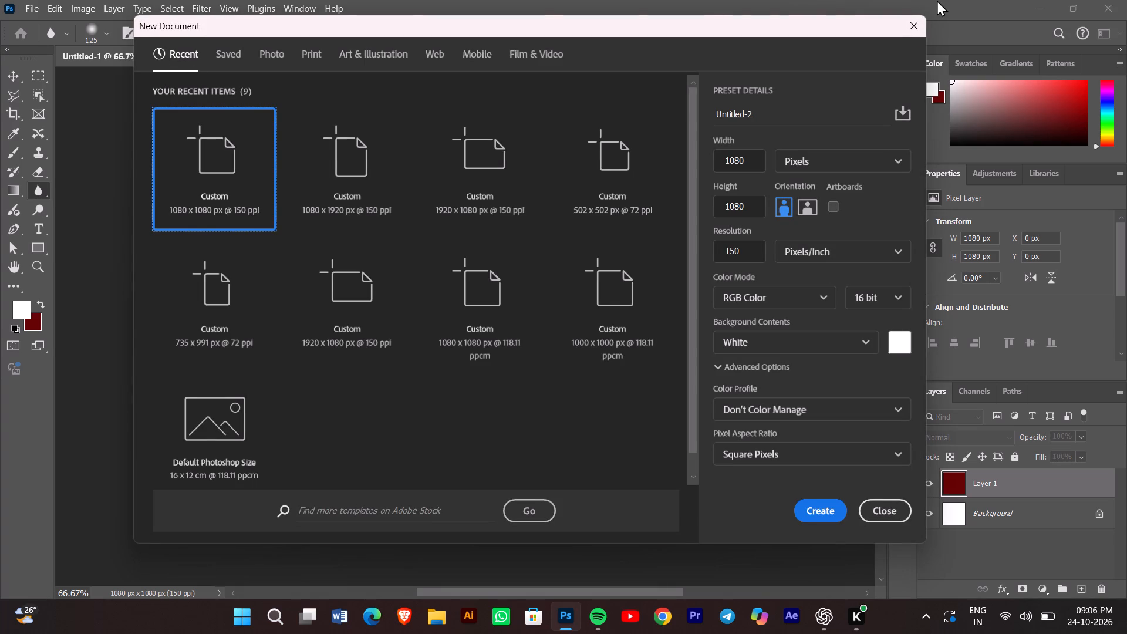
pyautogui.click(913, 30)
pyautogui.hotkey('ctrl', 'shift', 'n')
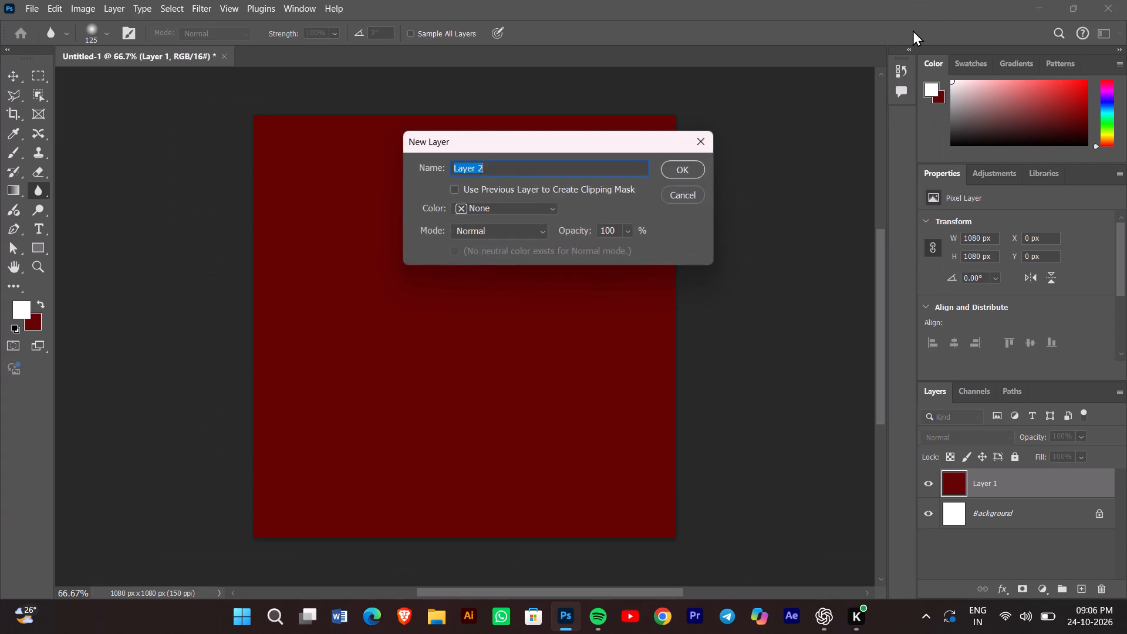
pyautogui.press('Return')
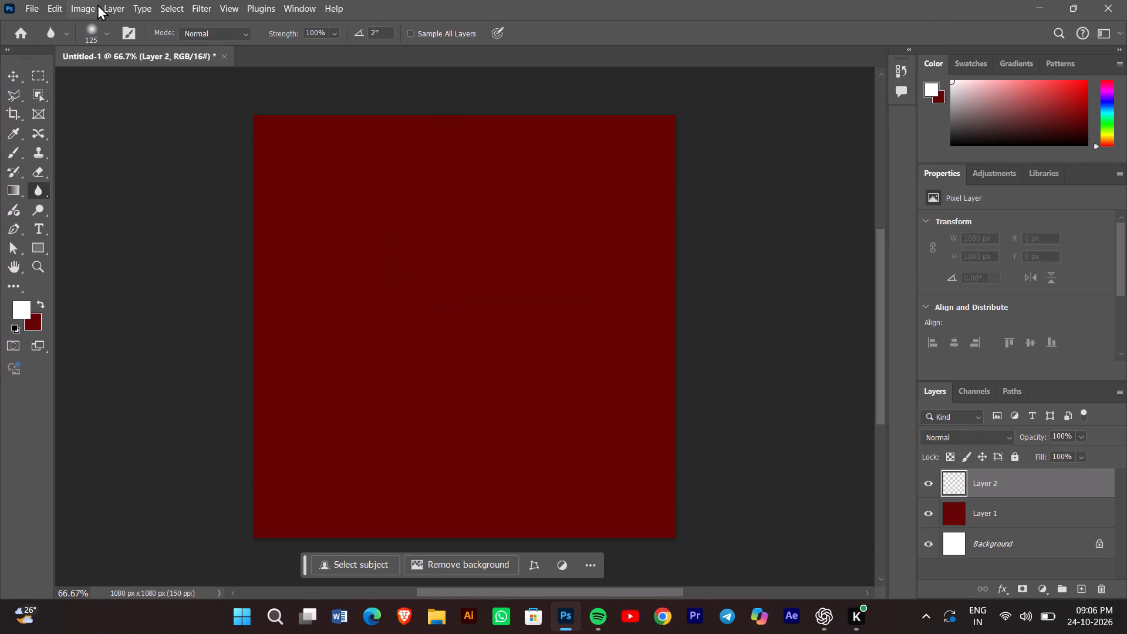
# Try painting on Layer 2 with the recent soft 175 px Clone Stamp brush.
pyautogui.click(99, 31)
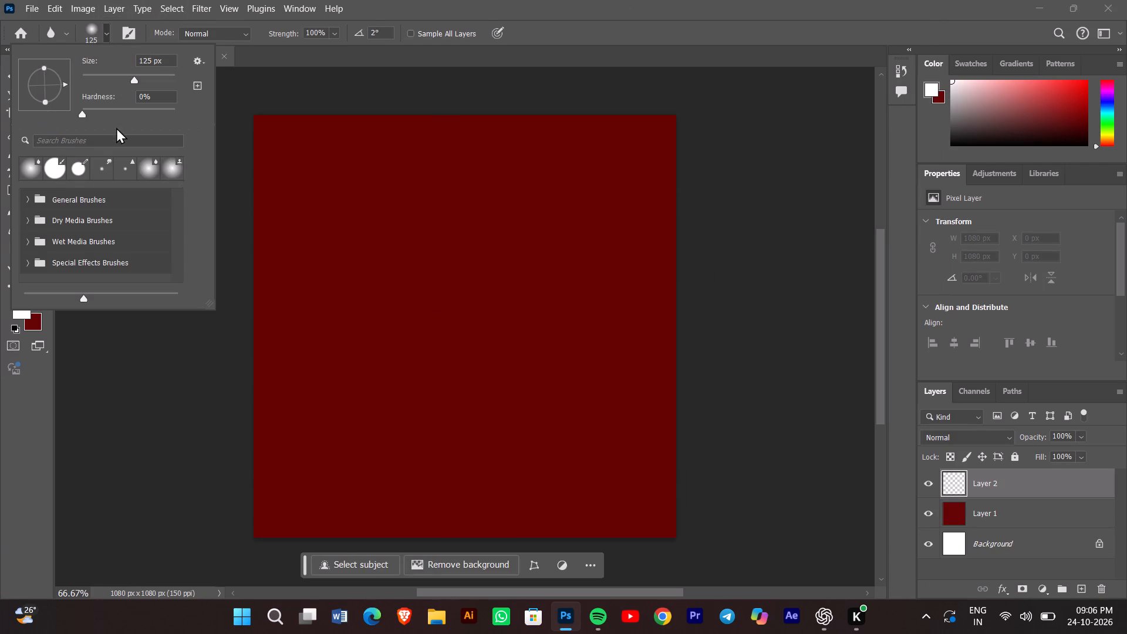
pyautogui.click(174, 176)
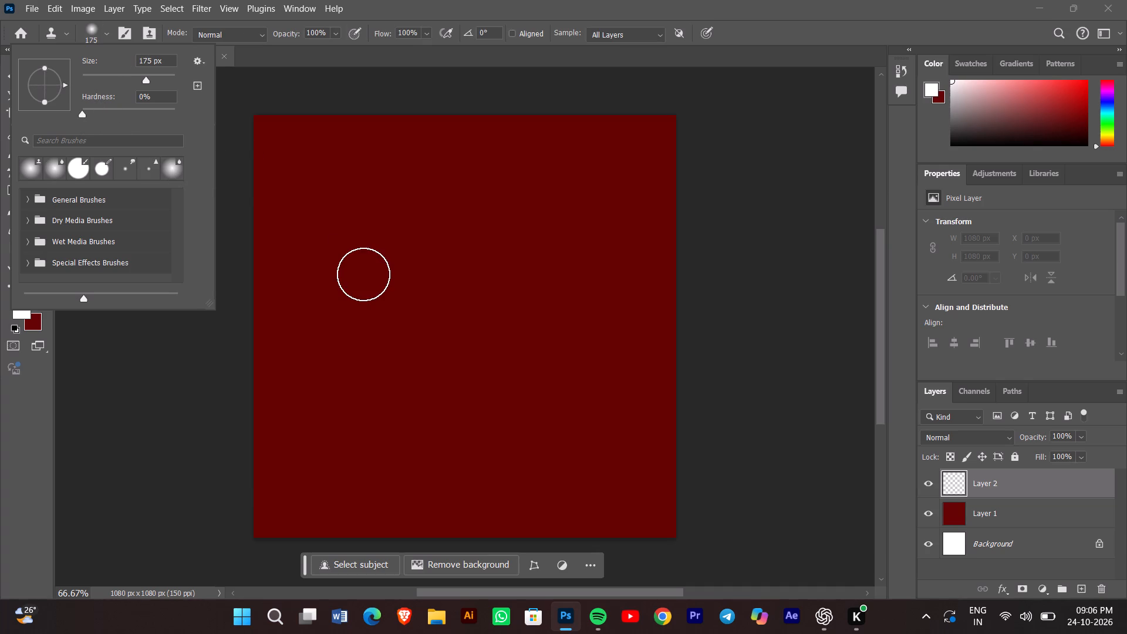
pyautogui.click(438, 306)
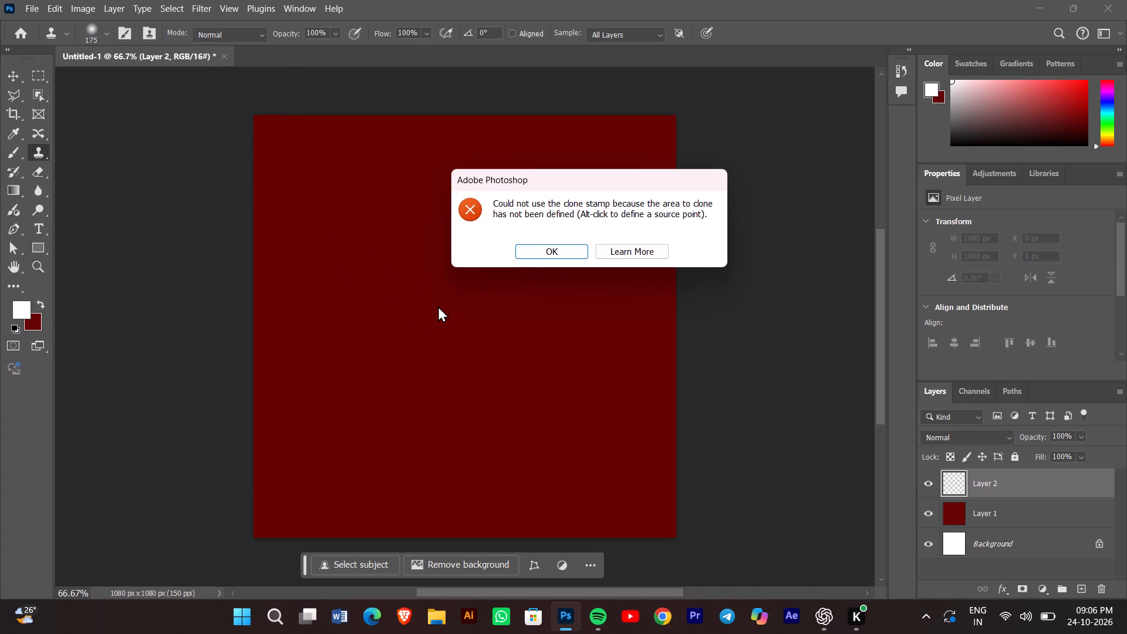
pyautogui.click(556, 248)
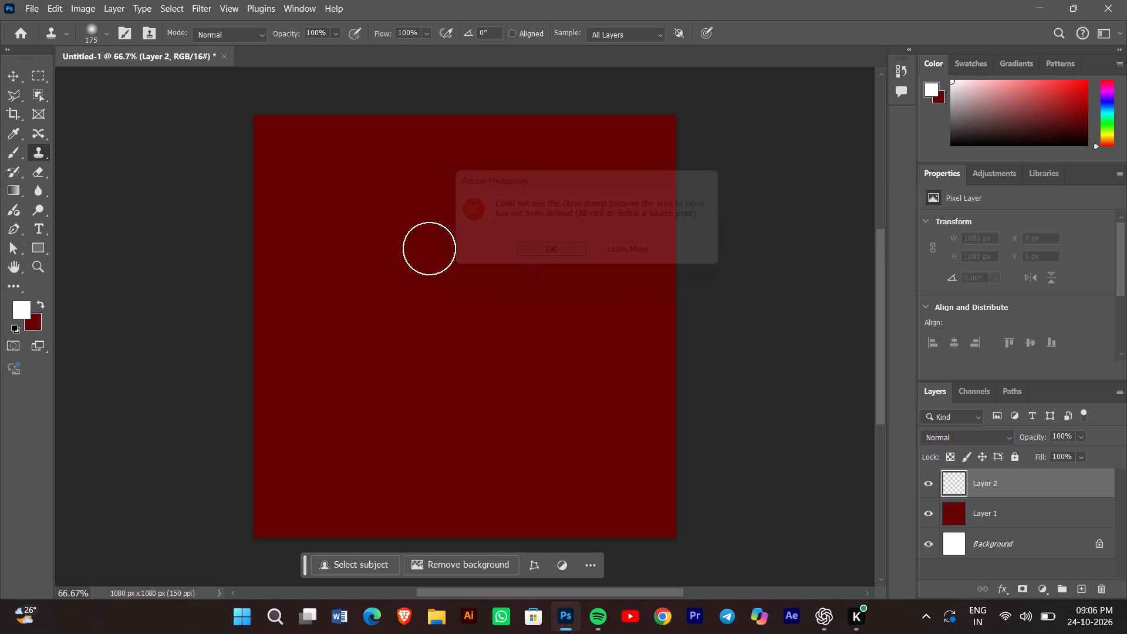
# Switch back to the Brush tool and enlarge the soft brush to 500 px.
pyautogui.click(10, 144)
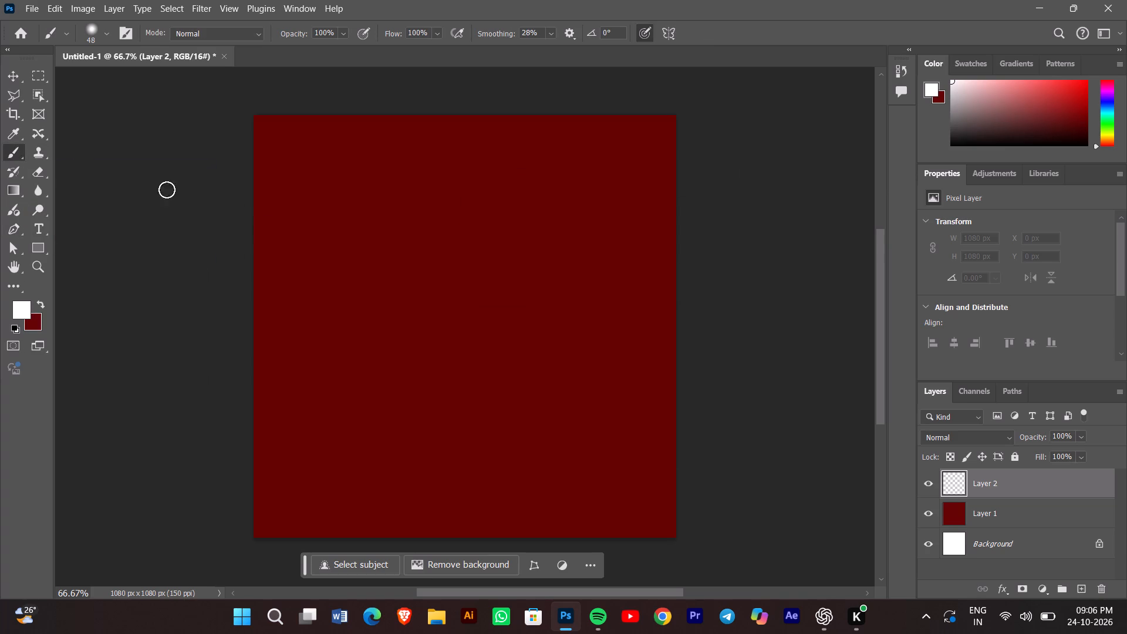
pyautogui.press(']')
pyautogui.press(']')
pyautogui.press(']')
pyautogui.press(']')
pyautogui.press(']')
pyautogui.press(']')
pyautogui.press(']')
pyautogui.press(']')
pyautogui.press(']')
pyautogui.press(']')
pyautogui.press(']')
pyautogui.press(']')
pyautogui.press(']')
pyautogui.press(']')
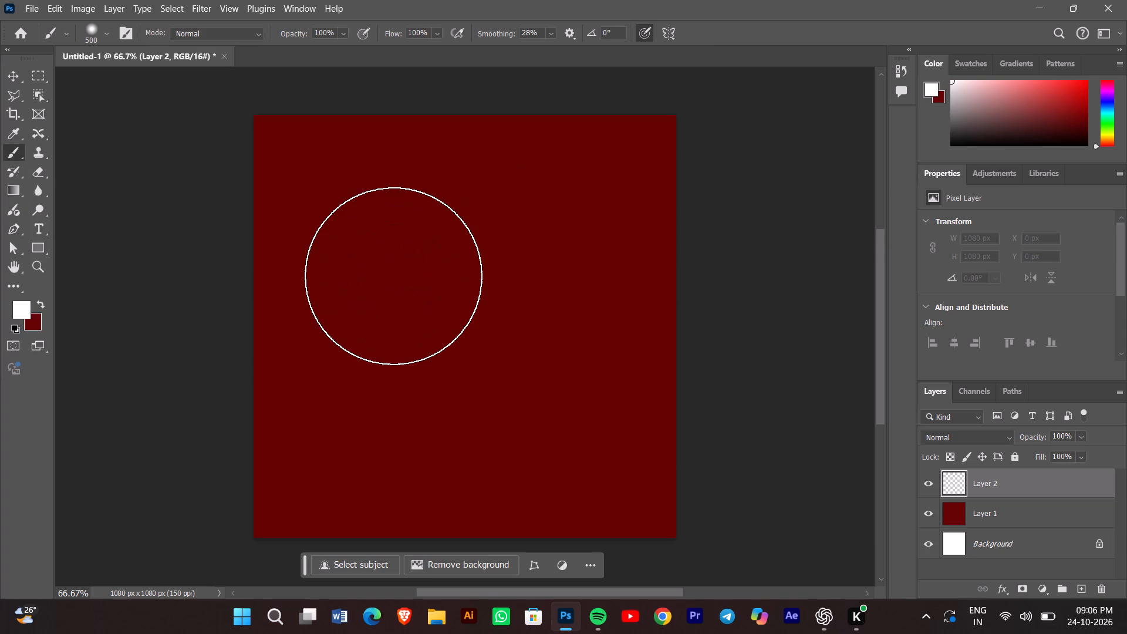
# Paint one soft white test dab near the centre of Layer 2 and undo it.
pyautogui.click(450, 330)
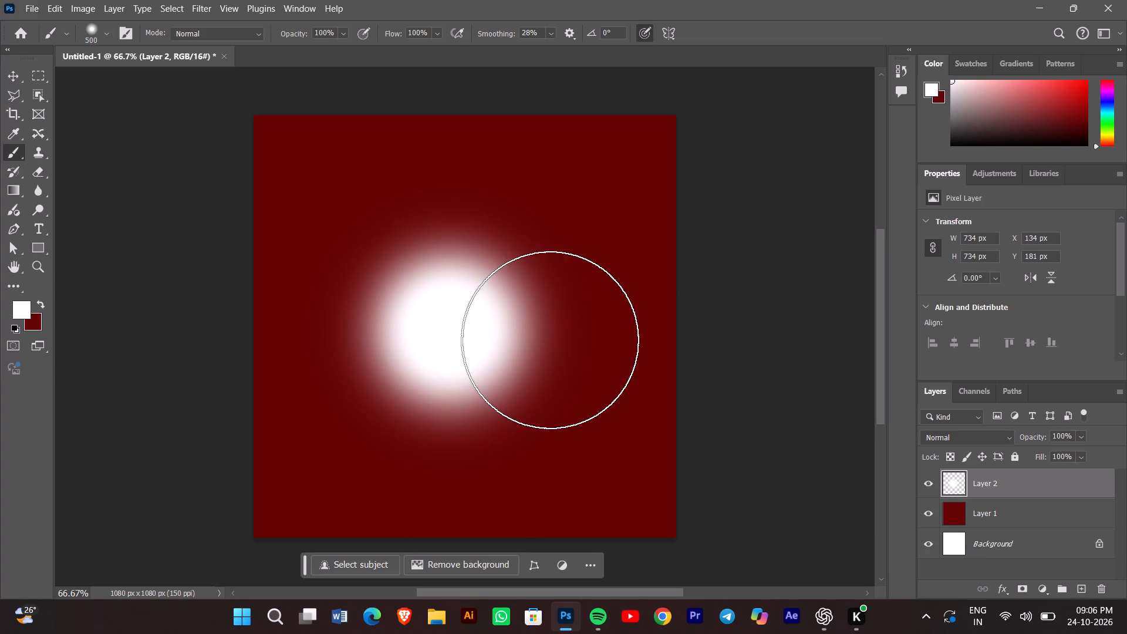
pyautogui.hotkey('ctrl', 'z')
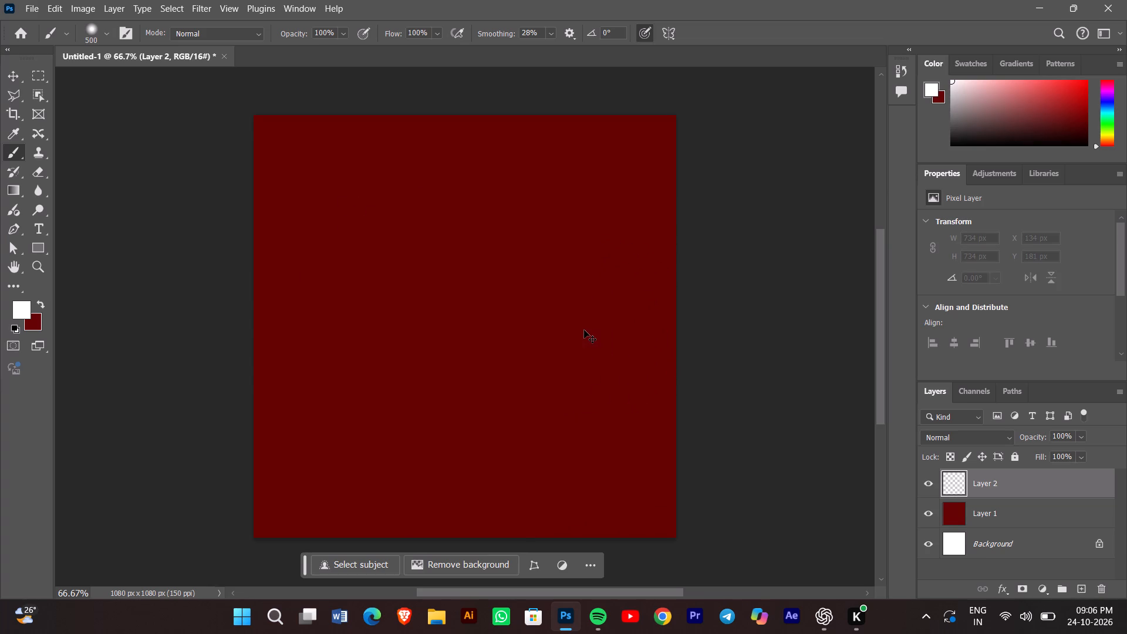
# Enlarge the soft brush to 900 px and paint a single white glow at the centre of Layer 2, undoing an initial off-centre dab.
pyautogui.write(']]]]')
pyautogui.click(453, 318)
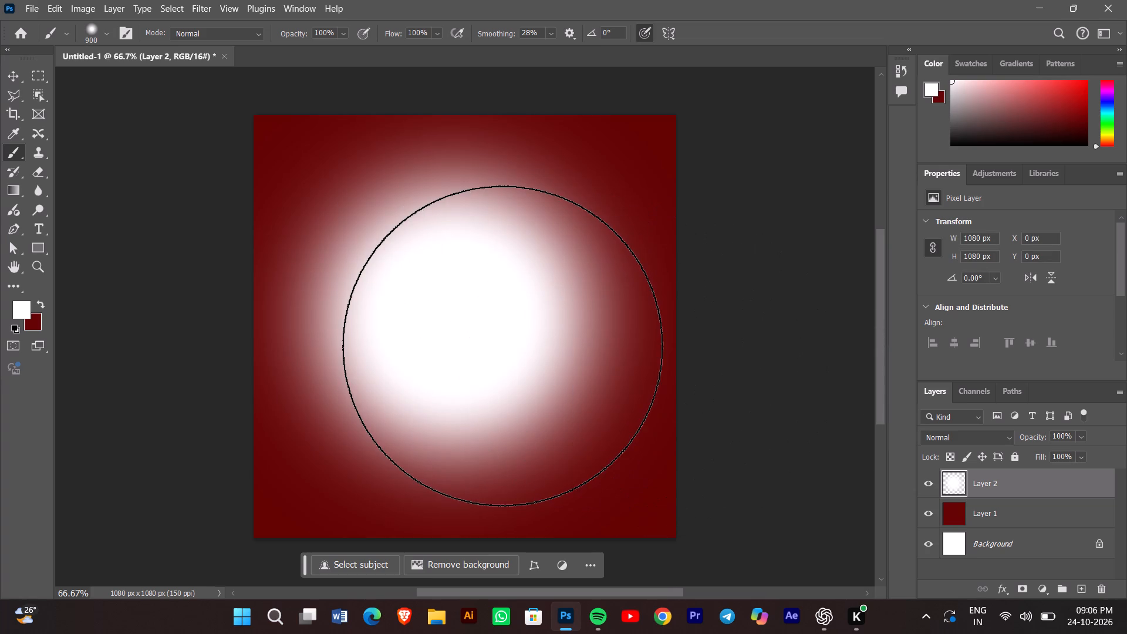
pyautogui.hotkey('ctrl', 'z')
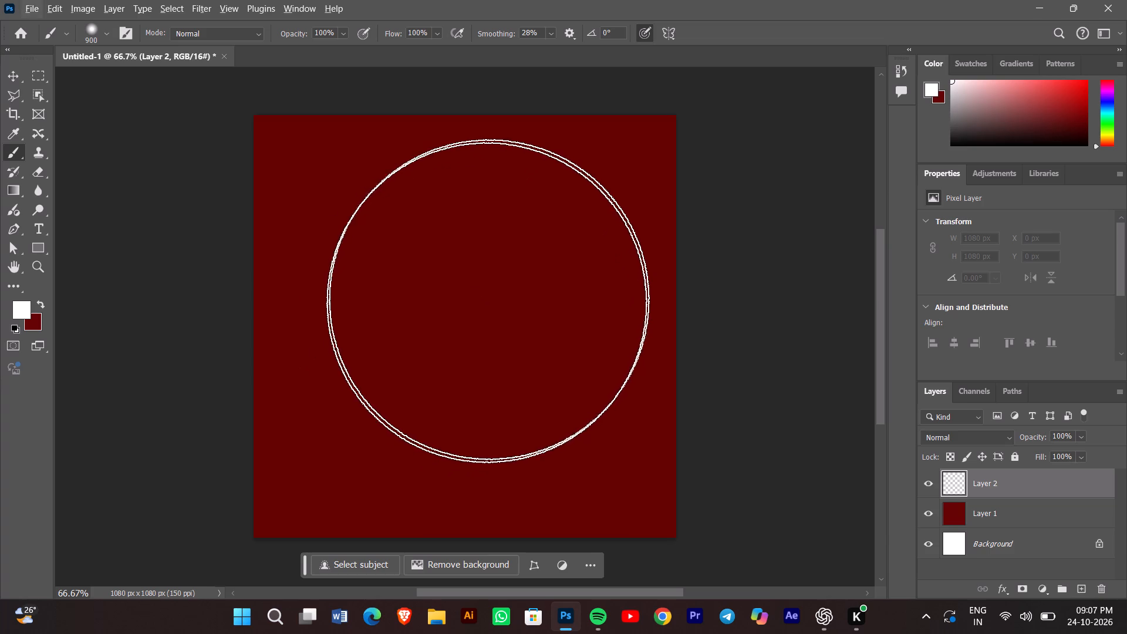
pyautogui.click(467, 319)
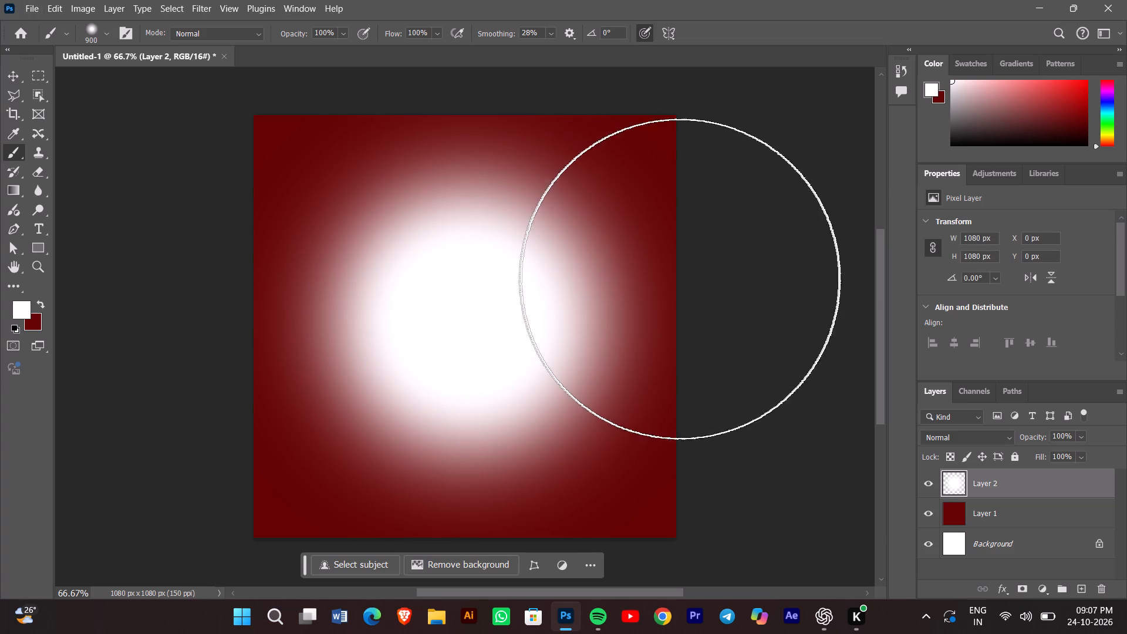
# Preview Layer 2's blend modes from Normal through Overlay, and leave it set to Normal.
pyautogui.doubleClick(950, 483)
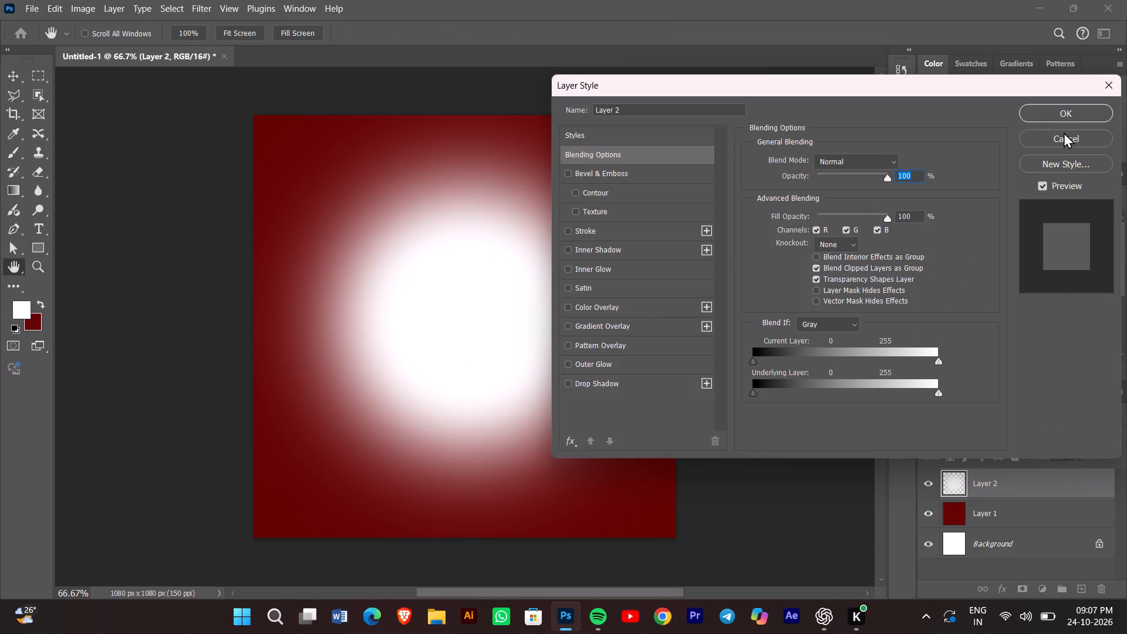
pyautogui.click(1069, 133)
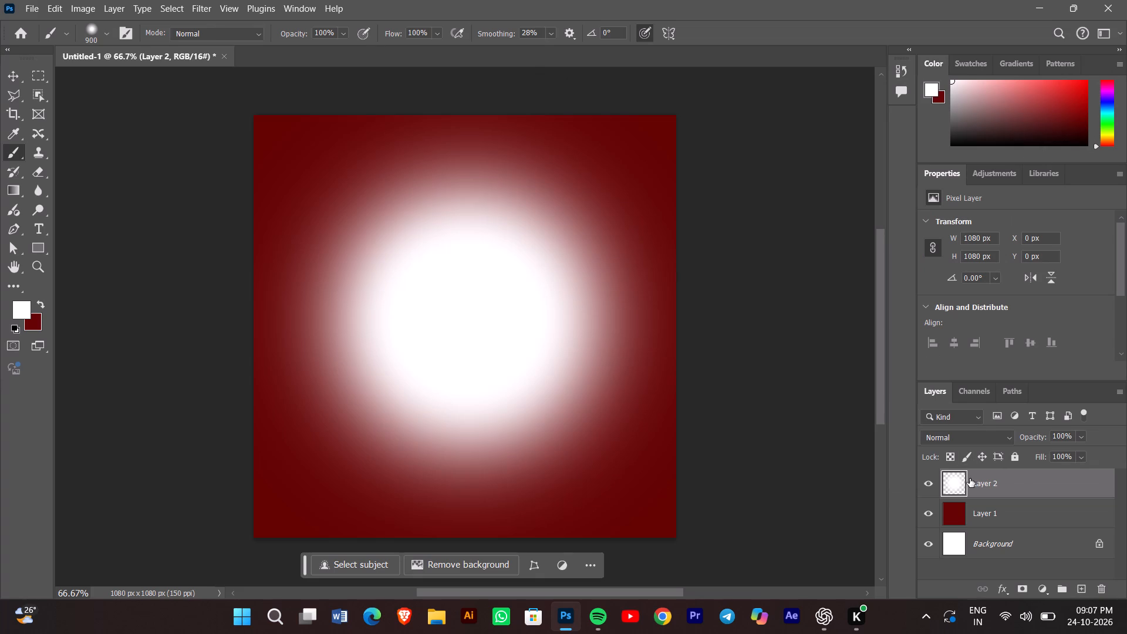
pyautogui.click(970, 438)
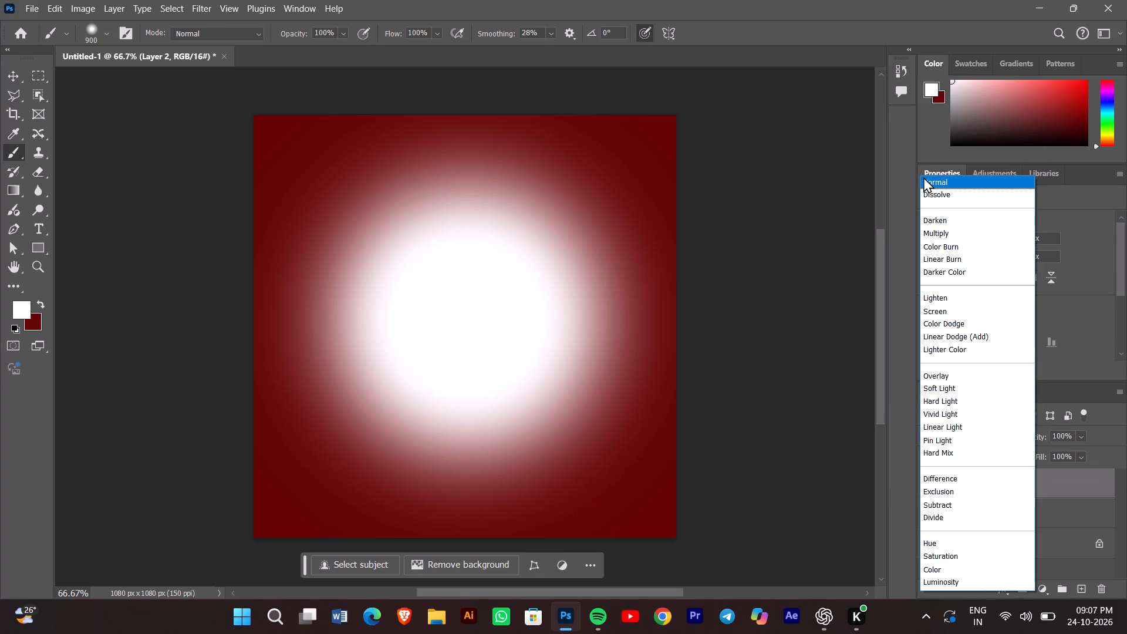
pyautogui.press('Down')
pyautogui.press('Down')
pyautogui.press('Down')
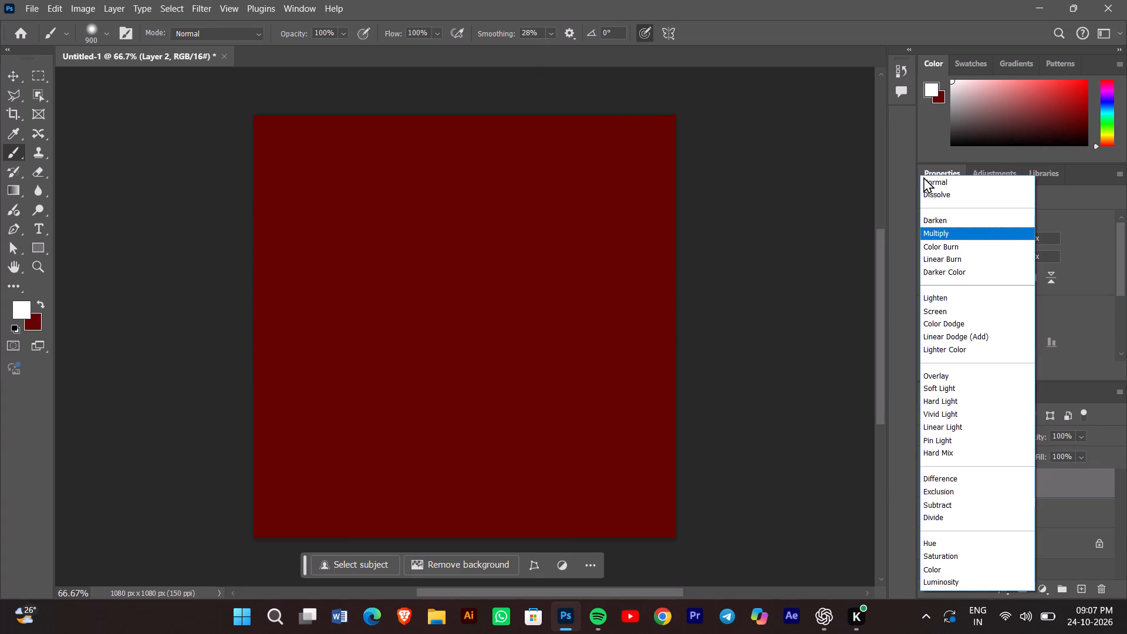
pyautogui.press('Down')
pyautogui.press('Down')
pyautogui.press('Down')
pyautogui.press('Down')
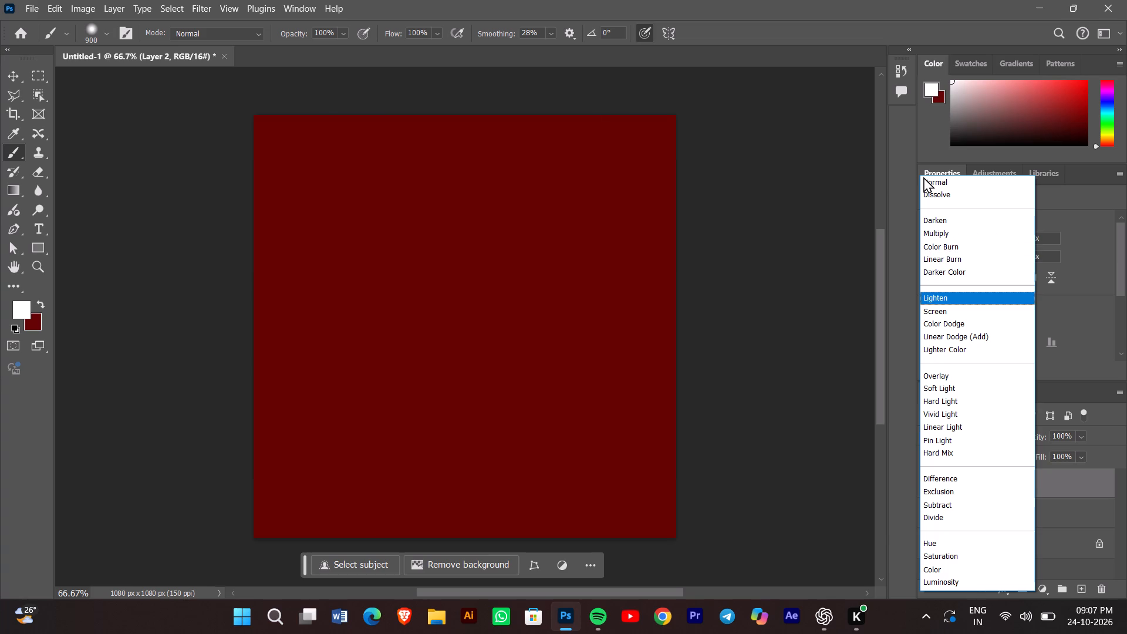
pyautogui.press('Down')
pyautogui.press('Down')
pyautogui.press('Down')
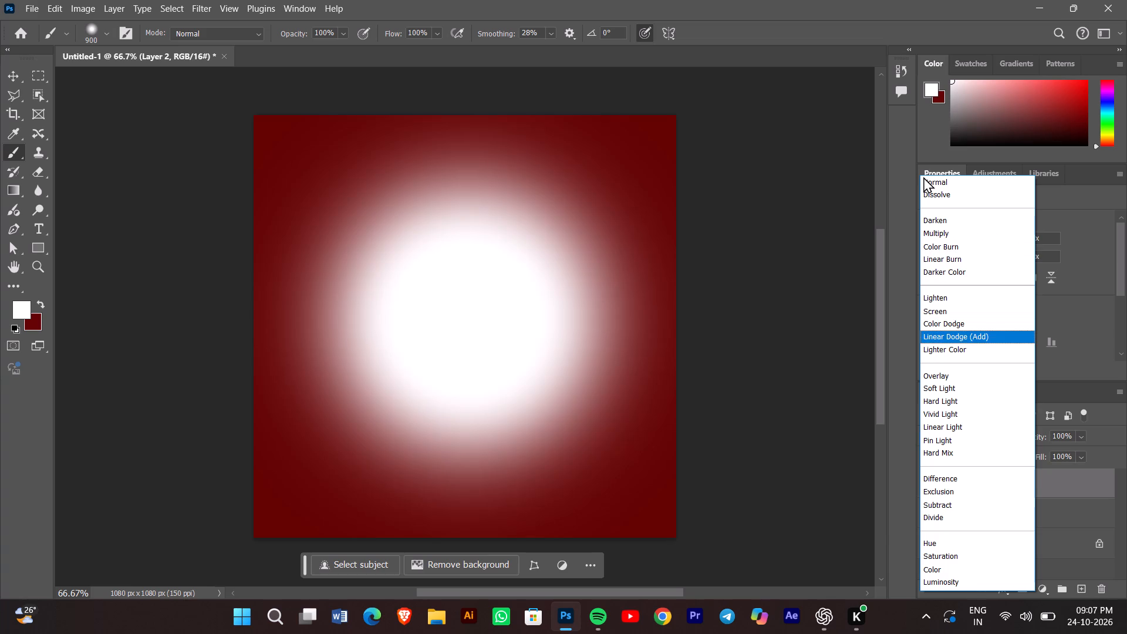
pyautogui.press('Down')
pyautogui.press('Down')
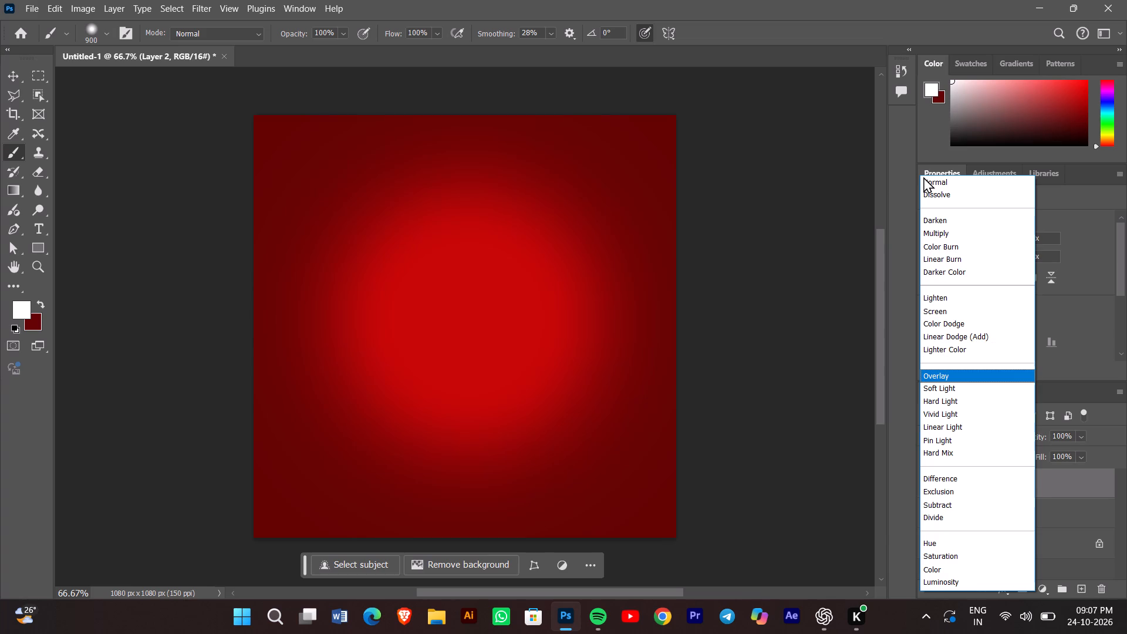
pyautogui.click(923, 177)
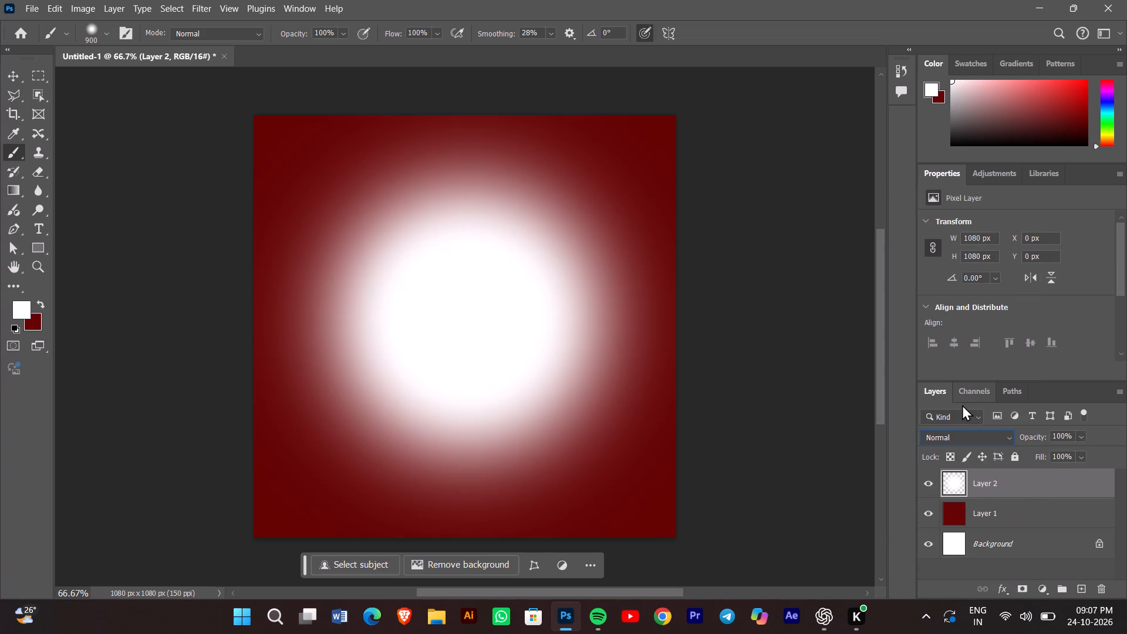
# Compare the blend modes from Soft Light through Luminosity on Layer 2, and set its blend mode to Overlay.
pyautogui.click(961, 447)
pyautogui.click(964, 436)
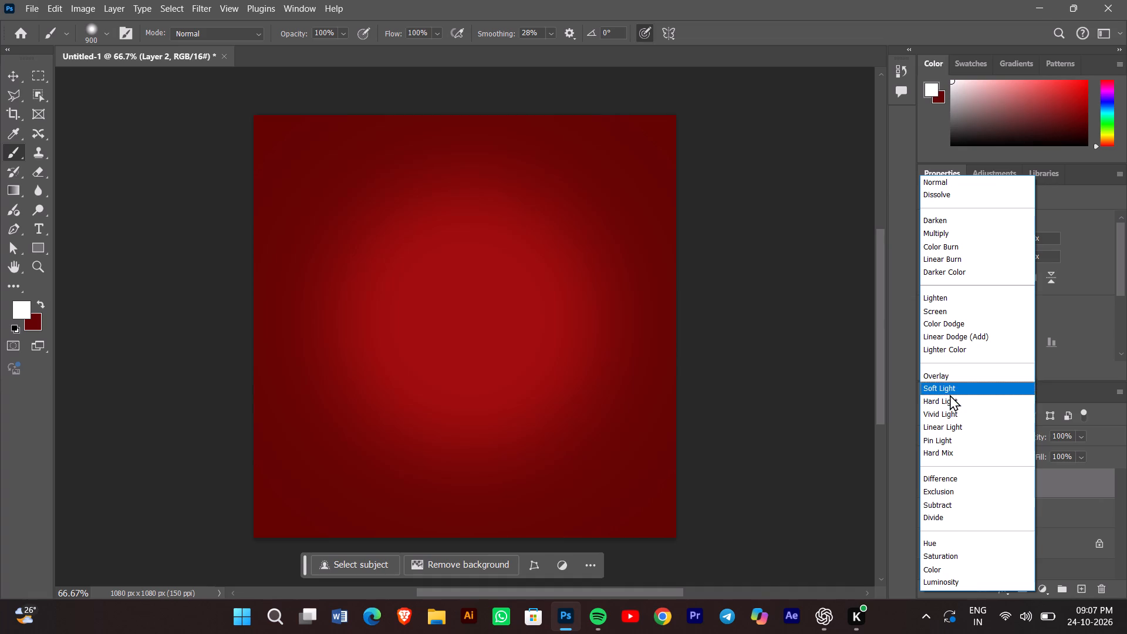
pyautogui.press('Down')
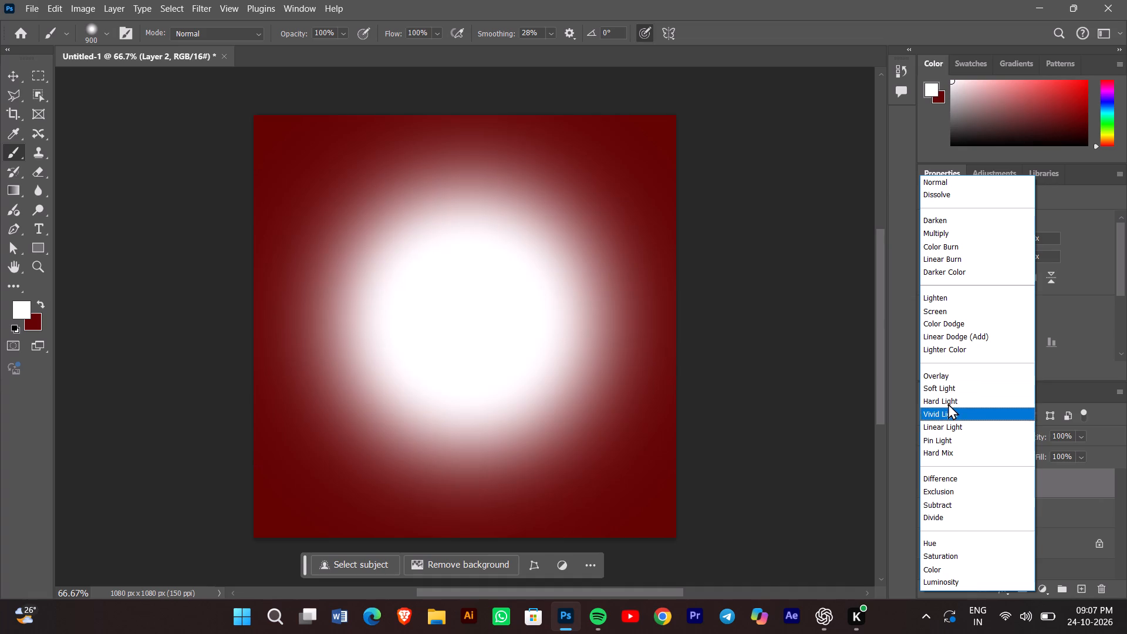
pyautogui.press('Down')
pyautogui.press('Down')
pyautogui.press('Down')
pyautogui.press('Down')
pyautogui.press('Down')
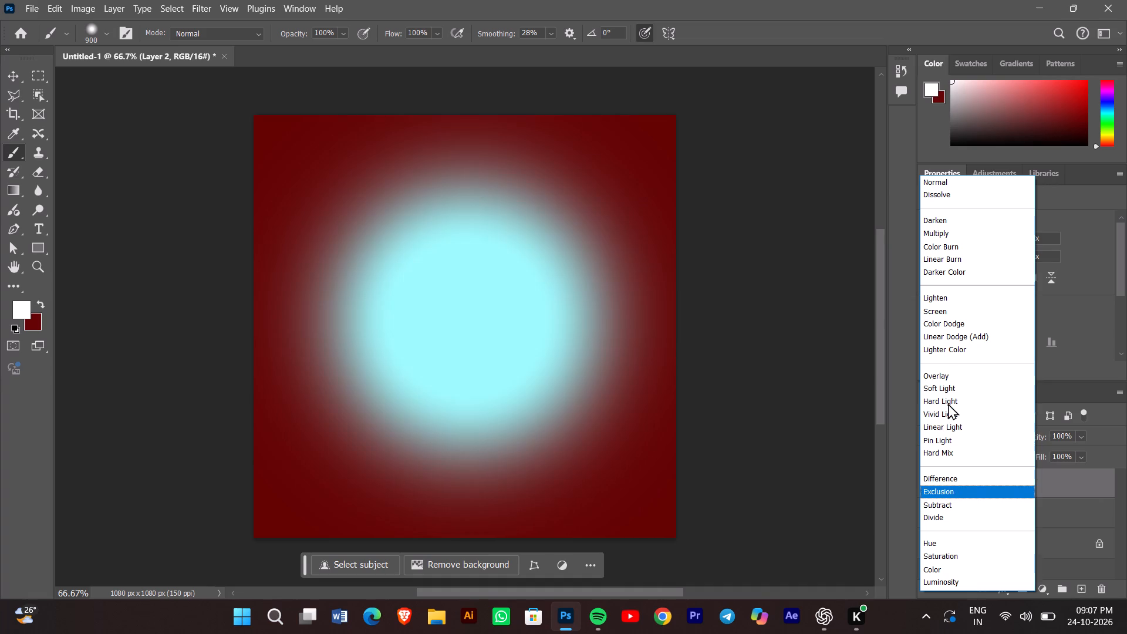
pyautogui.press('Down')
pyautogui.press('Down')
pyautogui.press('Down')
pyautogui.press('Down')
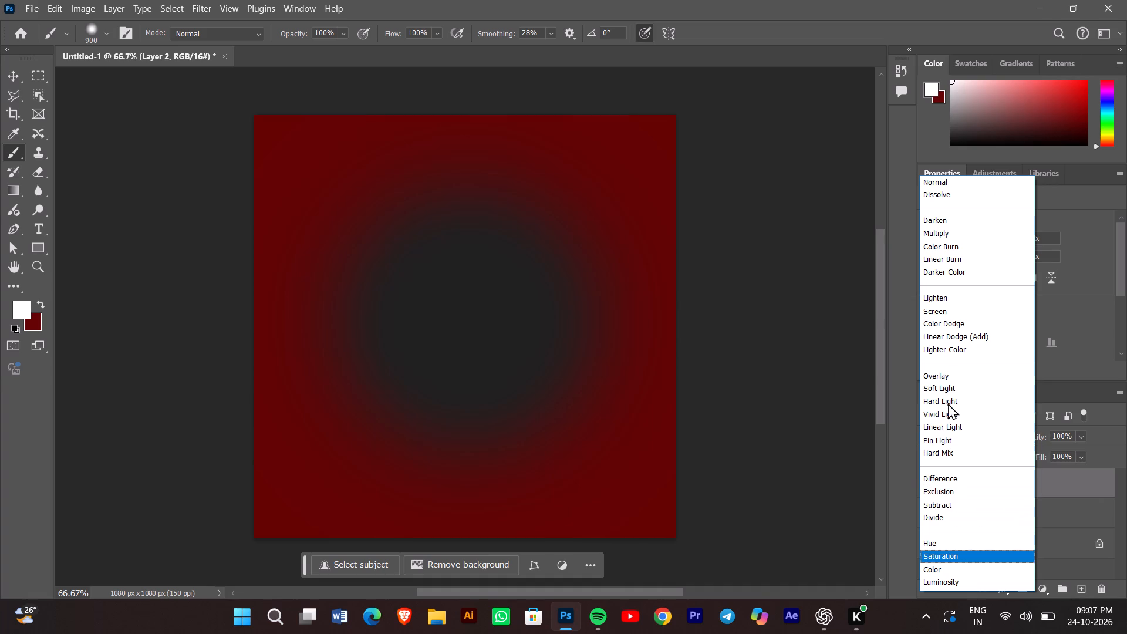
pyautogui.press('Down')
pyautogui.press('Down')
pyautogui.press('Down')
pyautogui.press('Down')
pyautogui.press('Down')
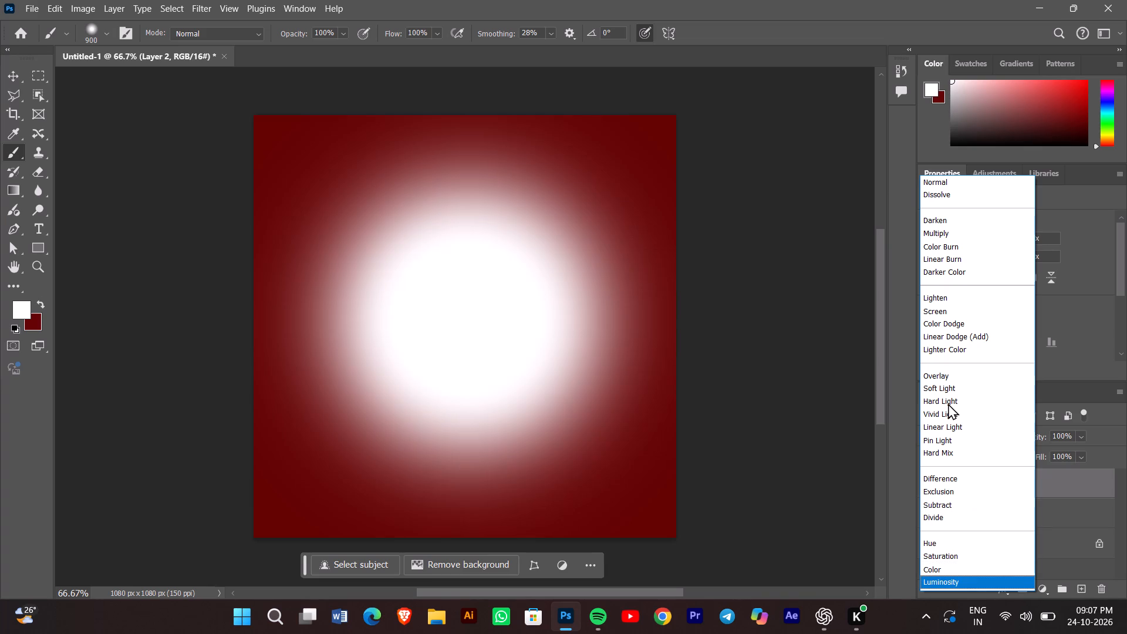
pyautogui.press('Down')
pyautogui.press('Up')
pyautogui.press('Up')
pyautogui.press('Up')
pyautogui.press('Up')
pyautogui.press('Up')
pyautogui.press('Up')
pyautogui.press('Up')
pyautogui.press('Up')
pyautogui.press('Up')
pyautogui.press('Up')
pyautogui.press('Up')
pyautogui.press('Up')
pyautogui.press('Up')
pyautogui.press('Up')
pyautogui.press('Up')
pyautogui.press('Up')
pyautogui.press('Up')
pyautogui.press('Up')
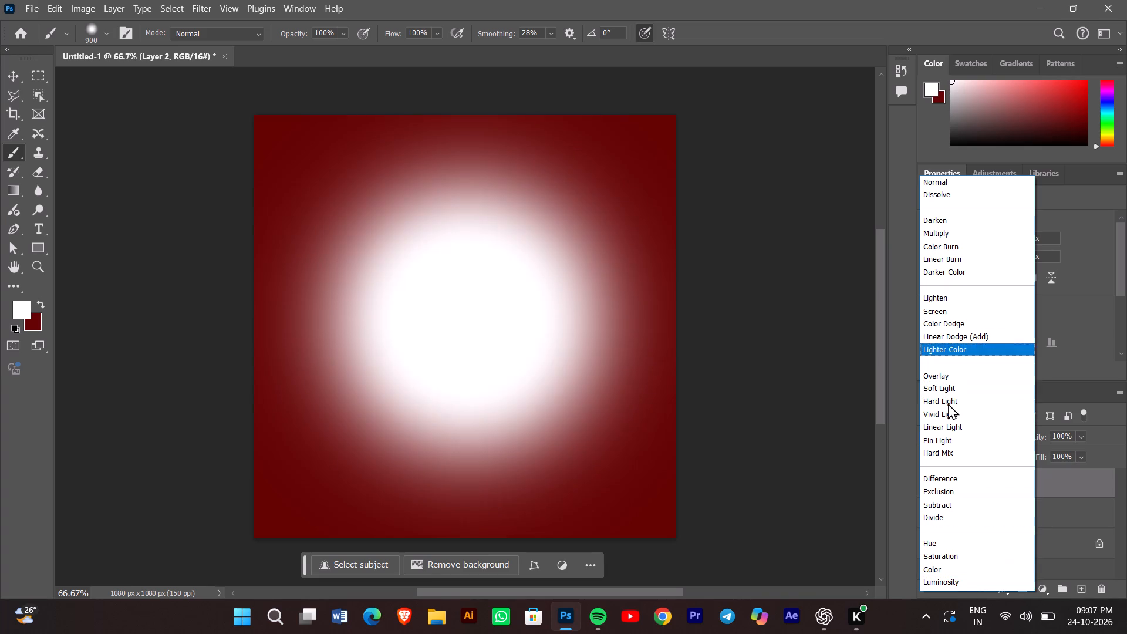
pyautogui.press('Down')
pyautogui.press('Down')
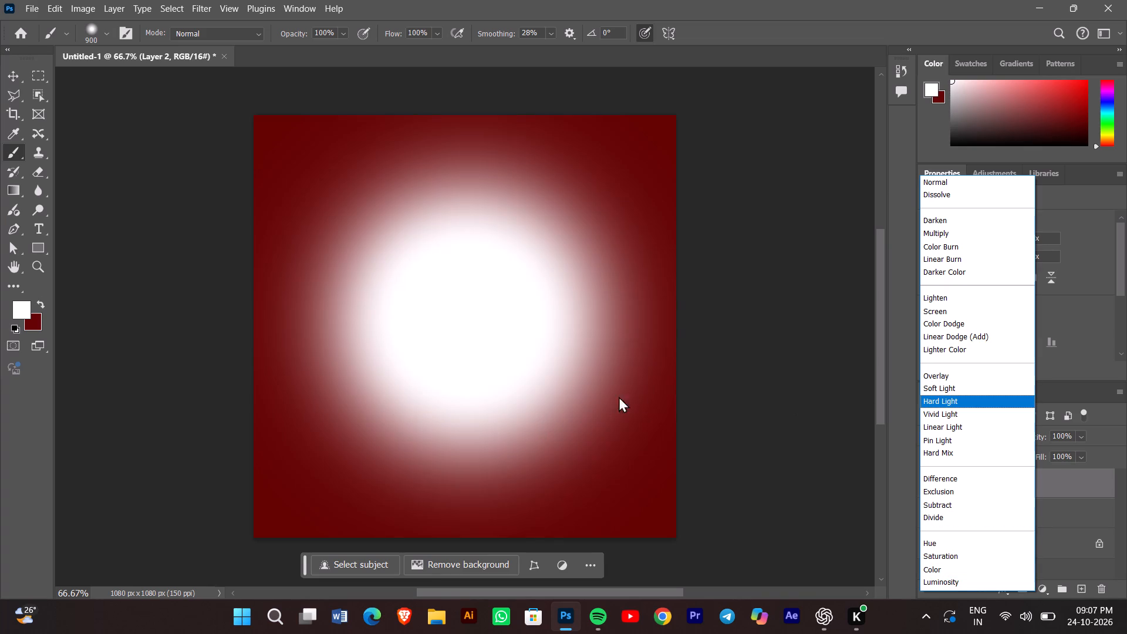
pyautogui.click(945, 375)
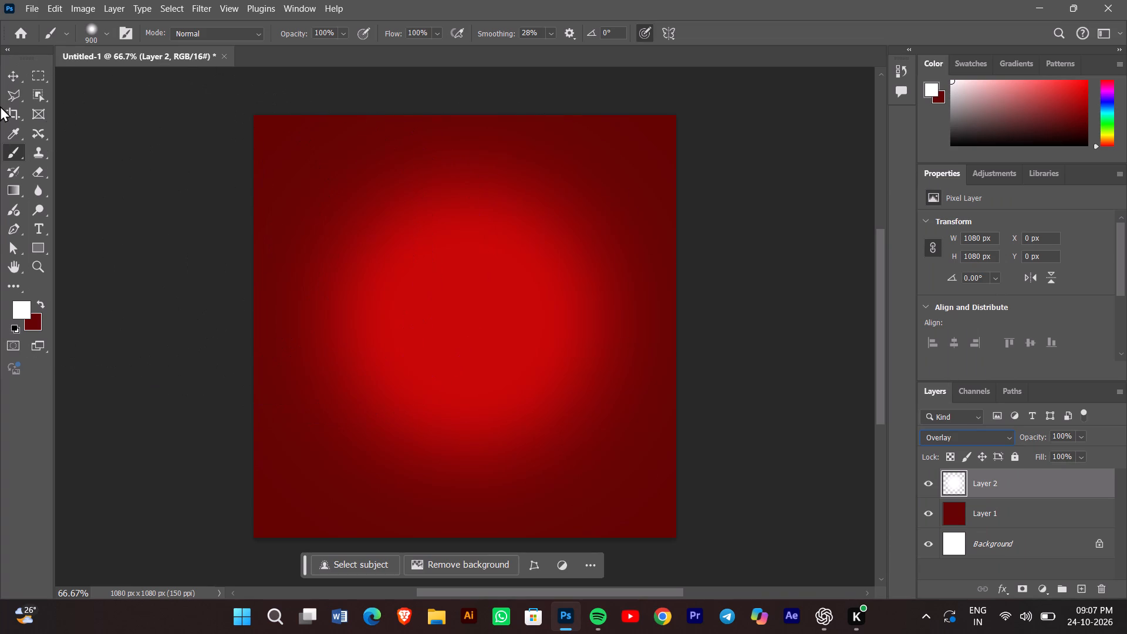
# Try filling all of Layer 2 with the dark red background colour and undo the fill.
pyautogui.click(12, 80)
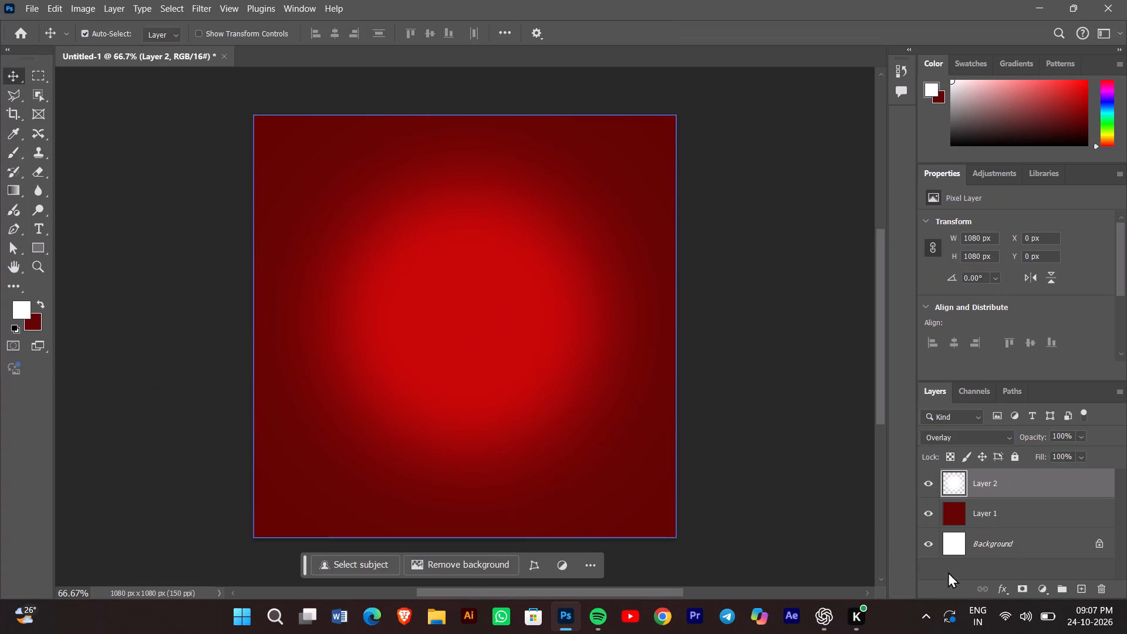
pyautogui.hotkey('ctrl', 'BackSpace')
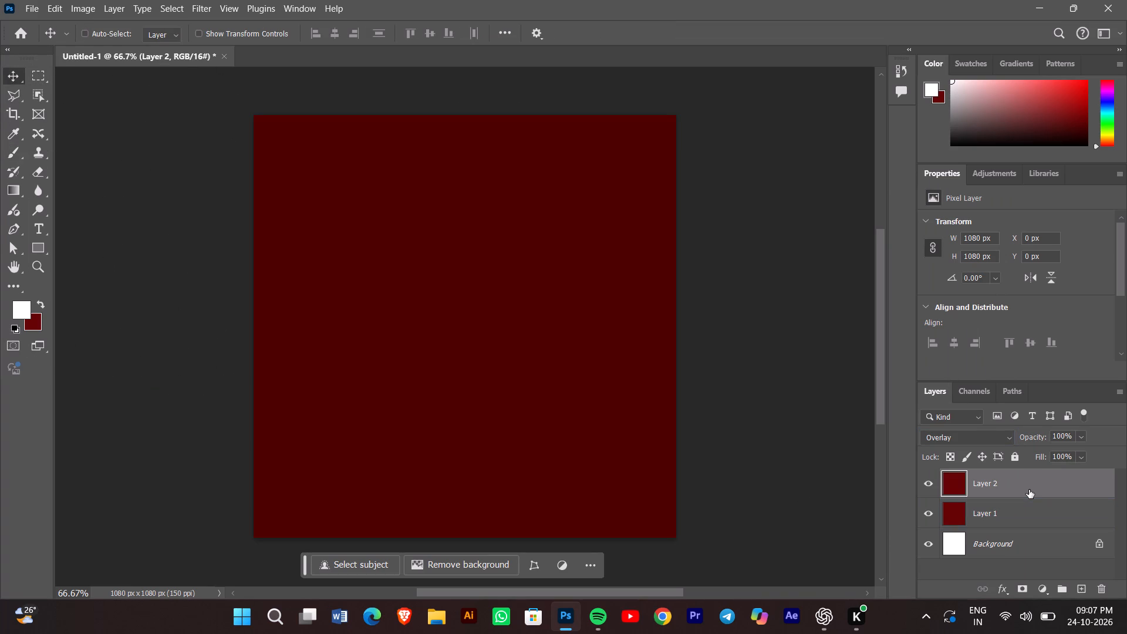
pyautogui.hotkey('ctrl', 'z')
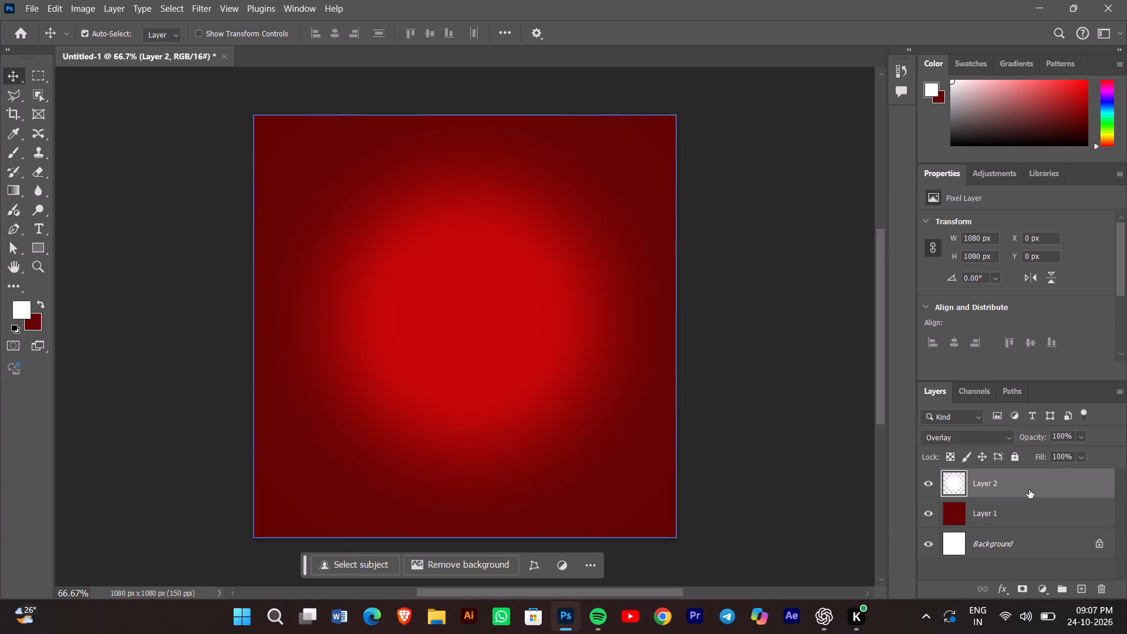
# Load Layer 2's glow as a selection and scale it up proportionally with Free Transform to about 174%.
pyautogui.keyDown('ctrl'); pyautogui.click(957, 479); pyautogui.keyUp('ctrl')
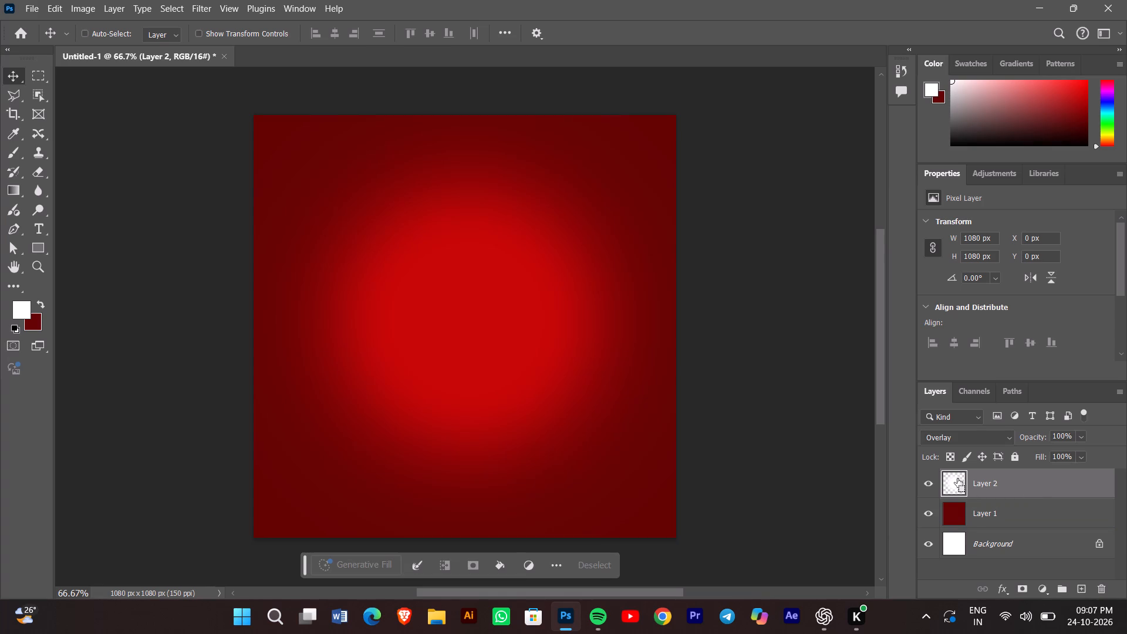
pyautogui.hotkey('ctrl', 't')
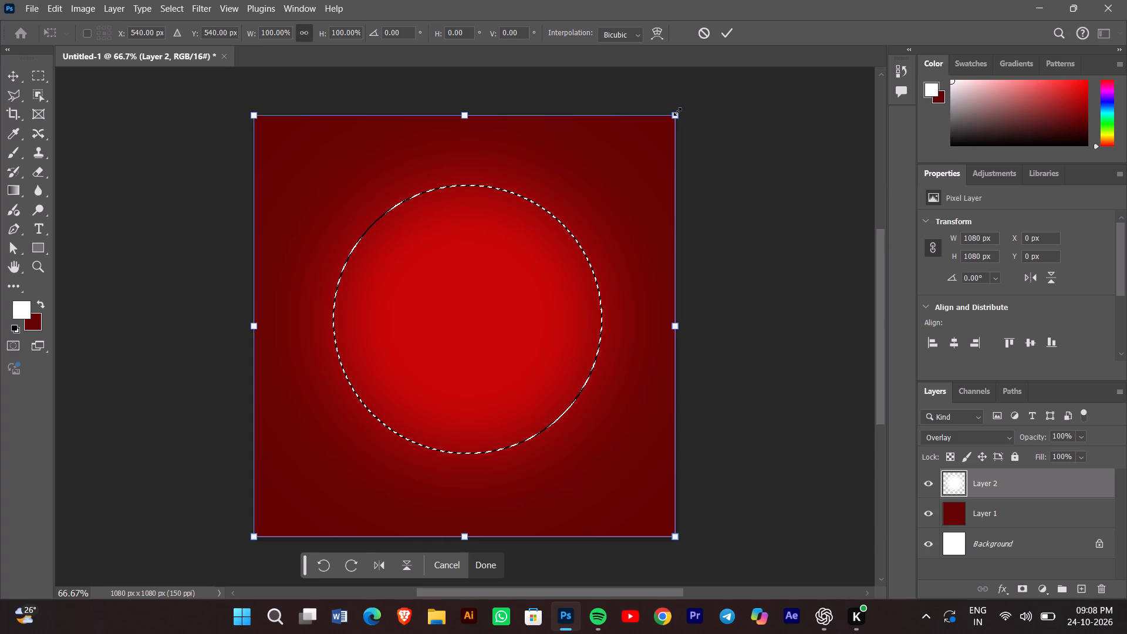
pyautogui.keyDown('alt'); pyautogui.moveTo(677, 112); pyautogui.dragTo(755, 33); pyautogui.keyUp('alt')
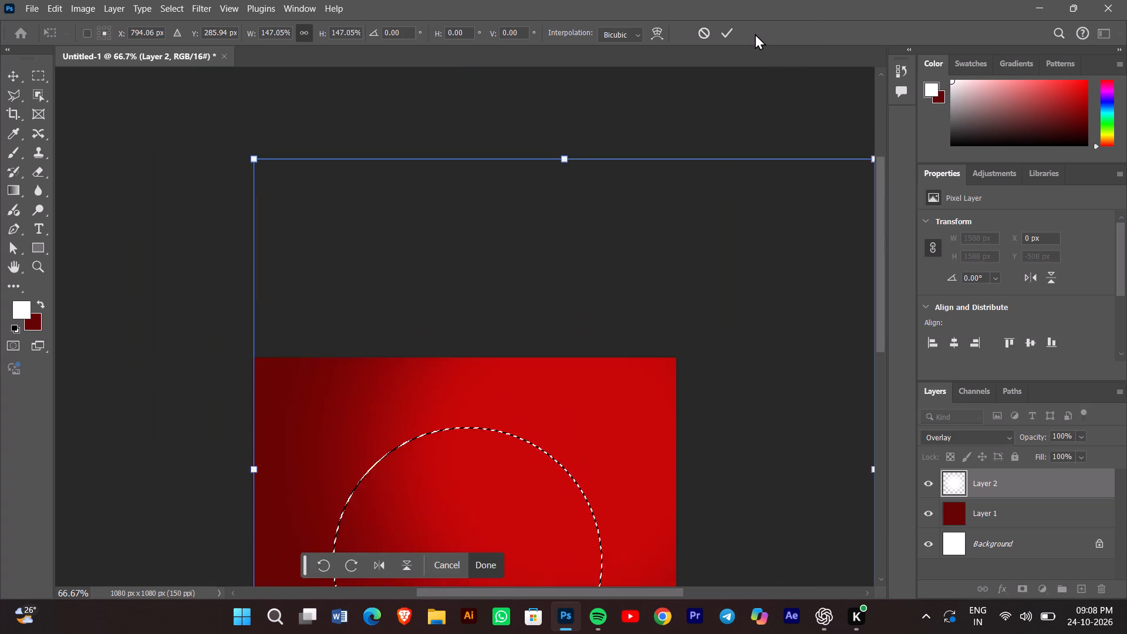
pyautogui.scroll(-3, 564, 220)
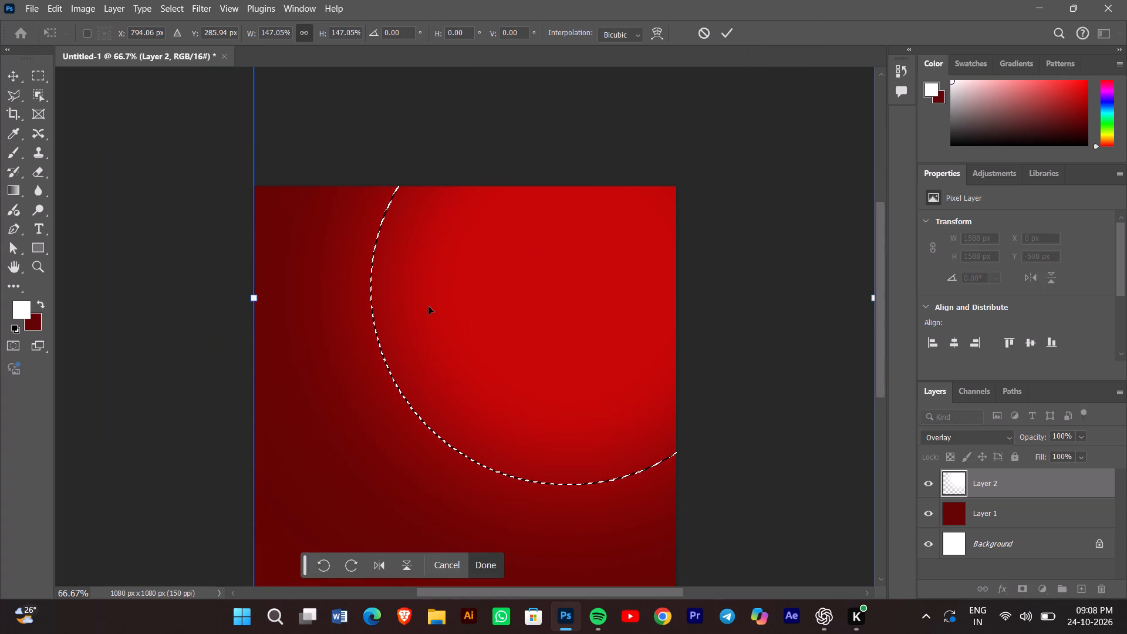
pyautogui.scroll(-2, 428, 306)
pyautogui.moveTo(252, 449); pyautogui.dragTo(216, 489)
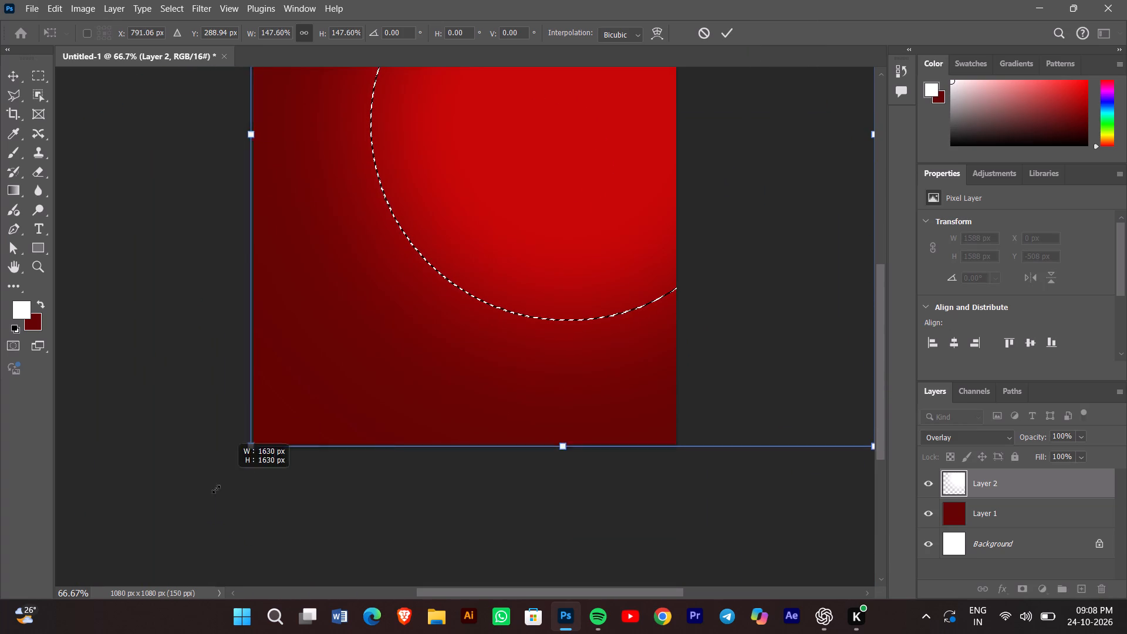
pyautogui.moveTo(216, 489); pyautogui.dragTo(140, 561)
# Reposition the enlarged glow roughly over the canvas centre, at about X 504 px, Y 540 px, and commit the transform.
pyautogui.moveTo(394, 312); pyautogui.dragTo(330, 371)
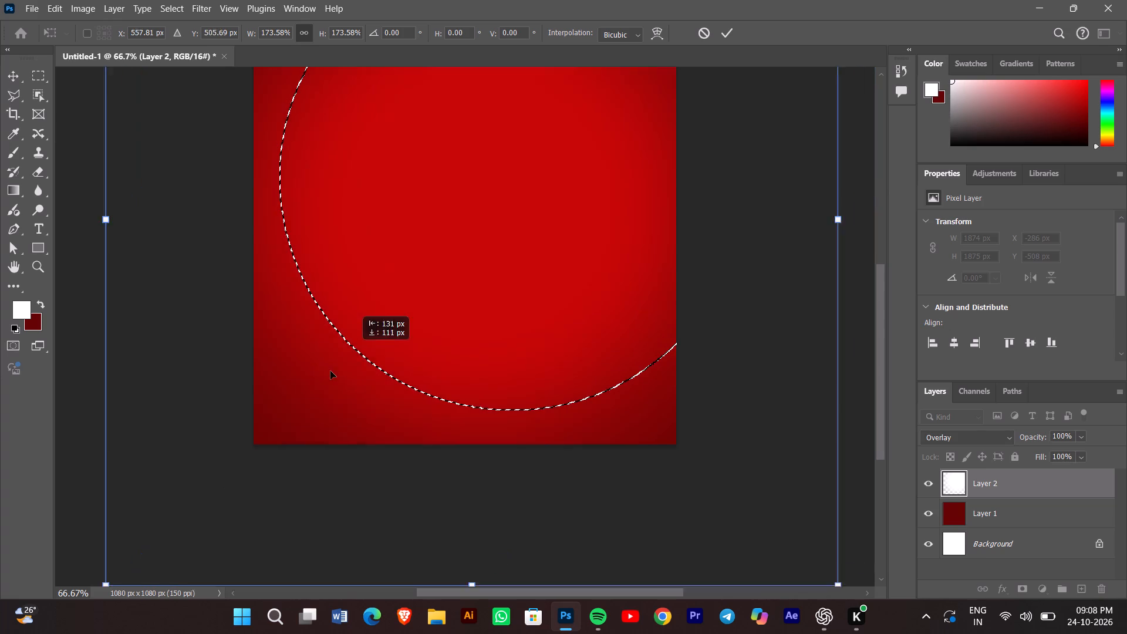
pyautogui.moveTo(330, 371); pyautogui.dragTo(328, 373)
pyautogui.moveTo(393, 366); pyautogui.dragTo(401, 348)
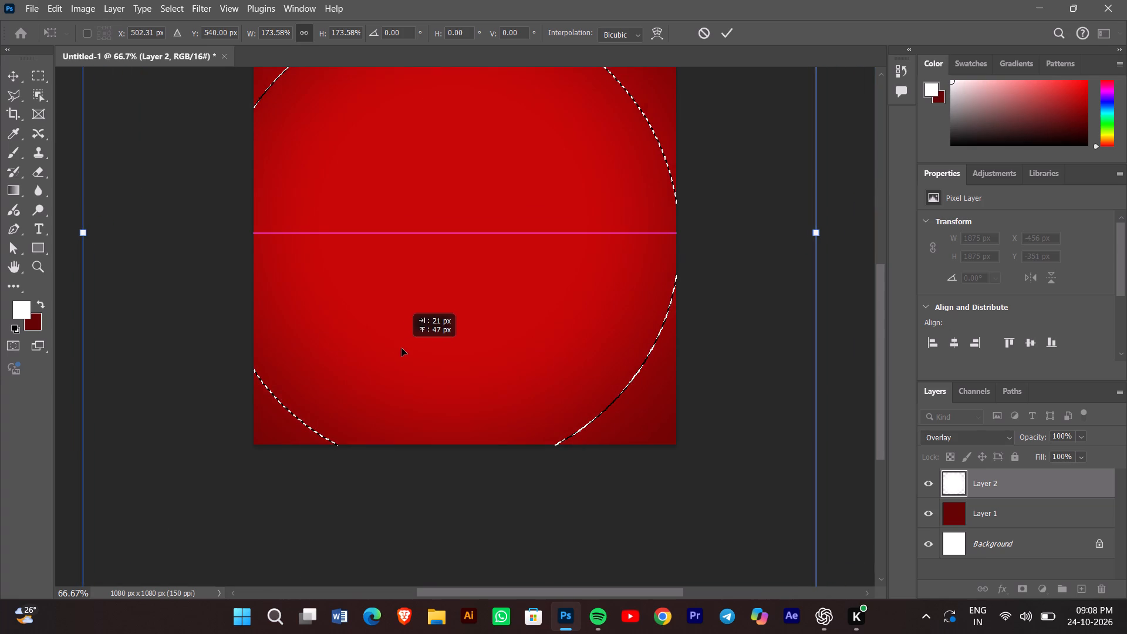
pyautogui.moveTo(401, 348); pyautogui.dragTo(402, 348)
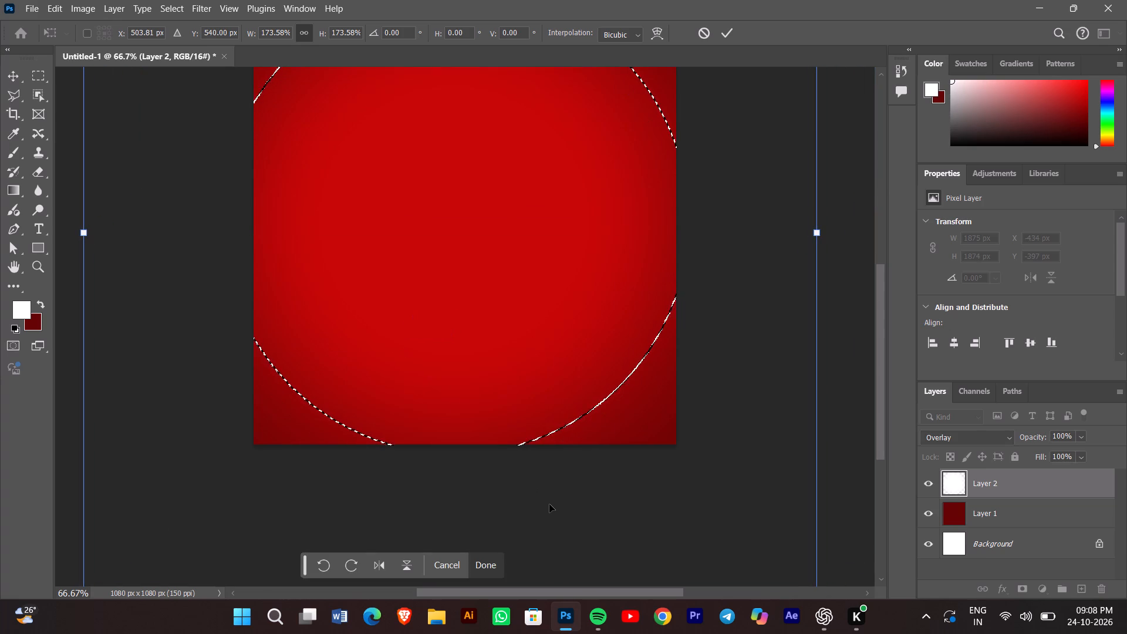
pyautogui.keyDown('ctrl'); pyautogui.scroll(-1, 549, 504); pyautogui.keyUp('ctrl')
pyautogui.scroll(1, 549, 504)
pyautogui.press('Return')
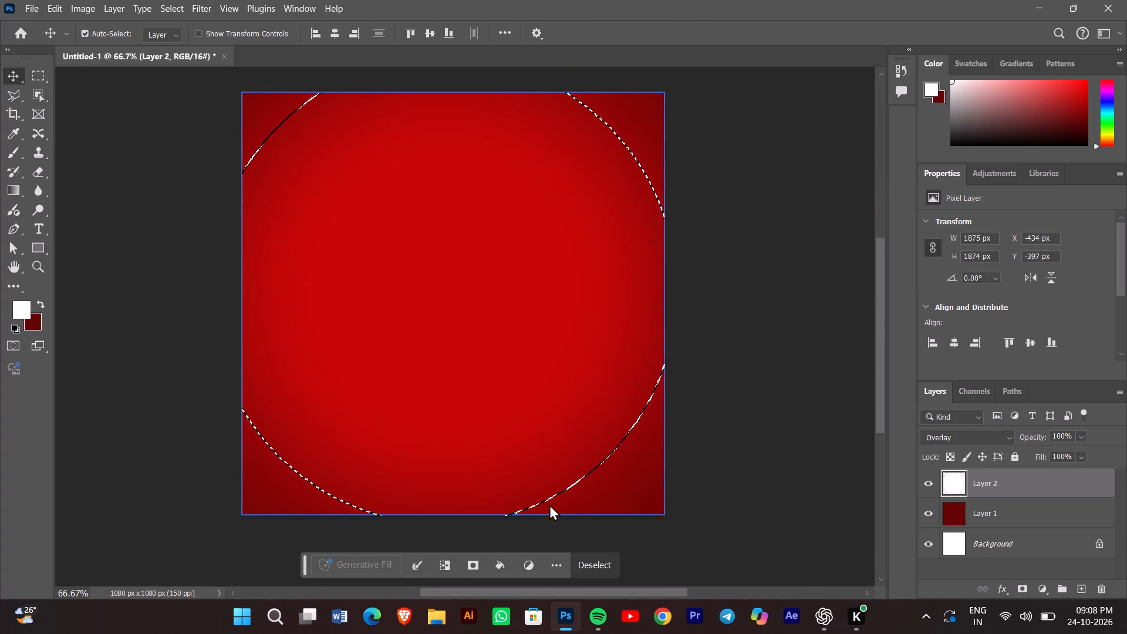
# Clear the circular selection around the enlarged glow.
pyautogui.click(754, 478)
pyautogui.click(754, 477)
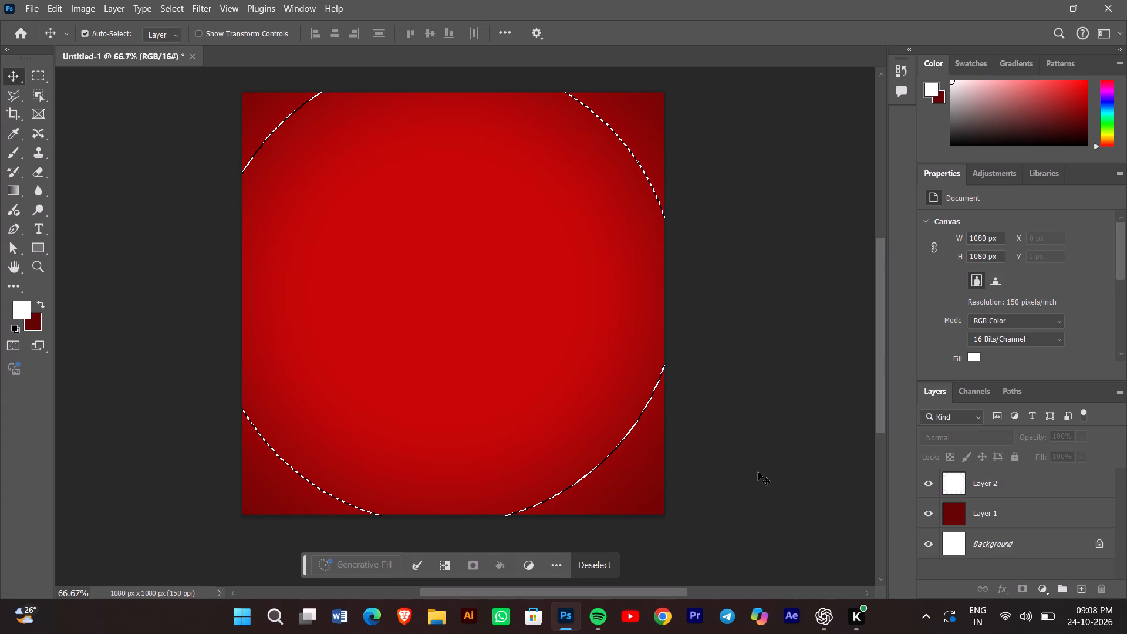
pyautogui.click(15, 74)
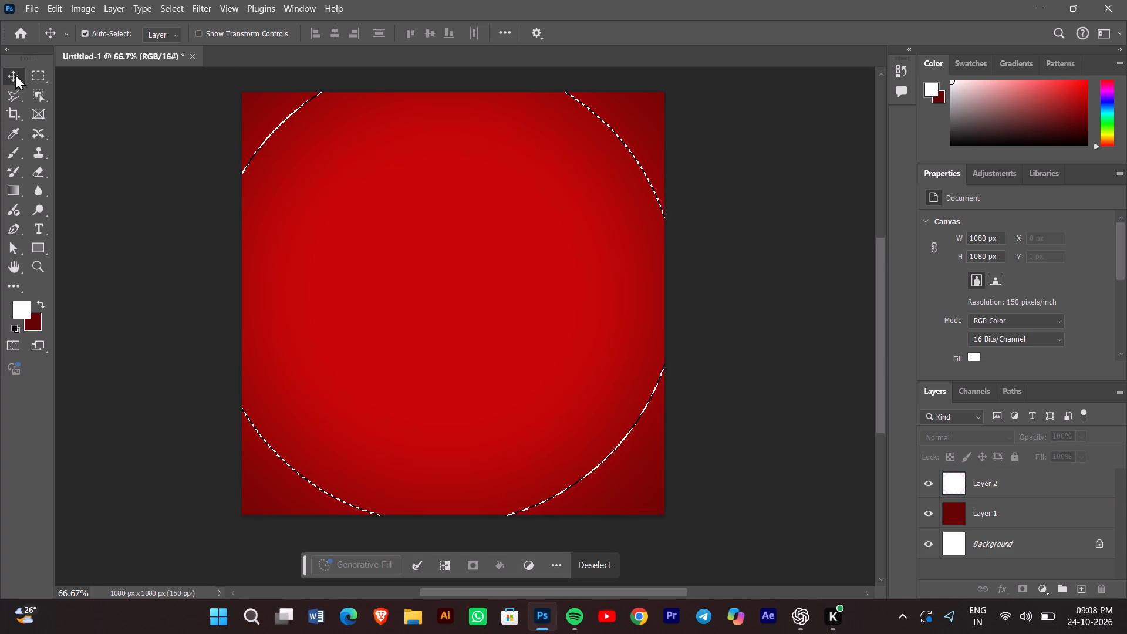
pyautogui.doubleClick(741, 282)
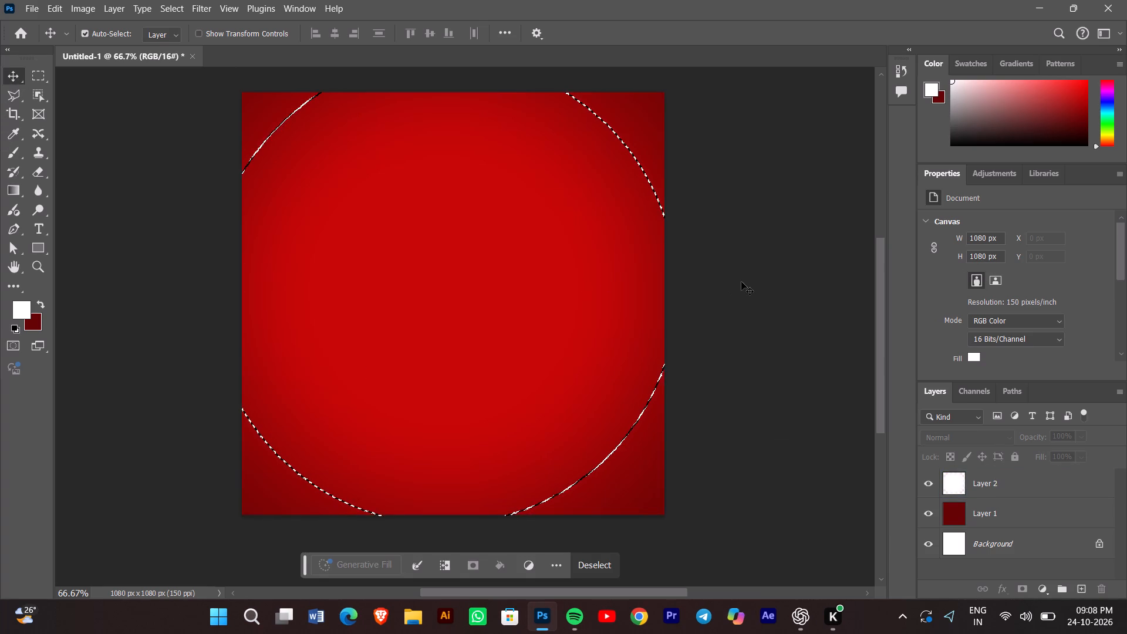
pyautogui.hotkey('ctrl', 'd')
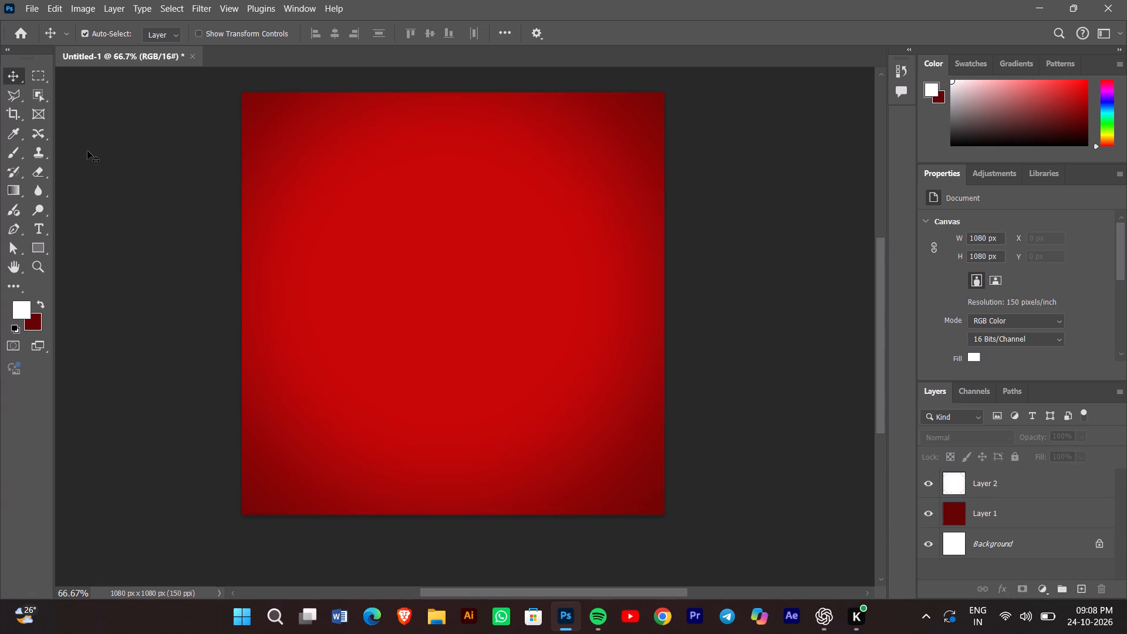
# Bring up the pattern presets.
pyautogui.click(289, 3)
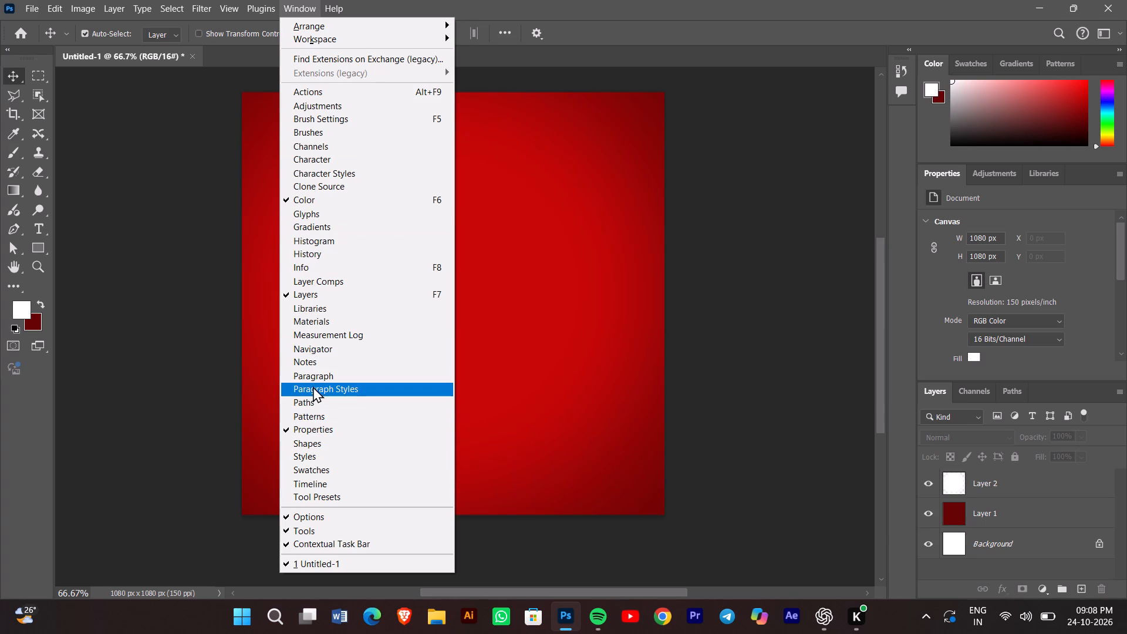
pyautogui.click(314, 420)
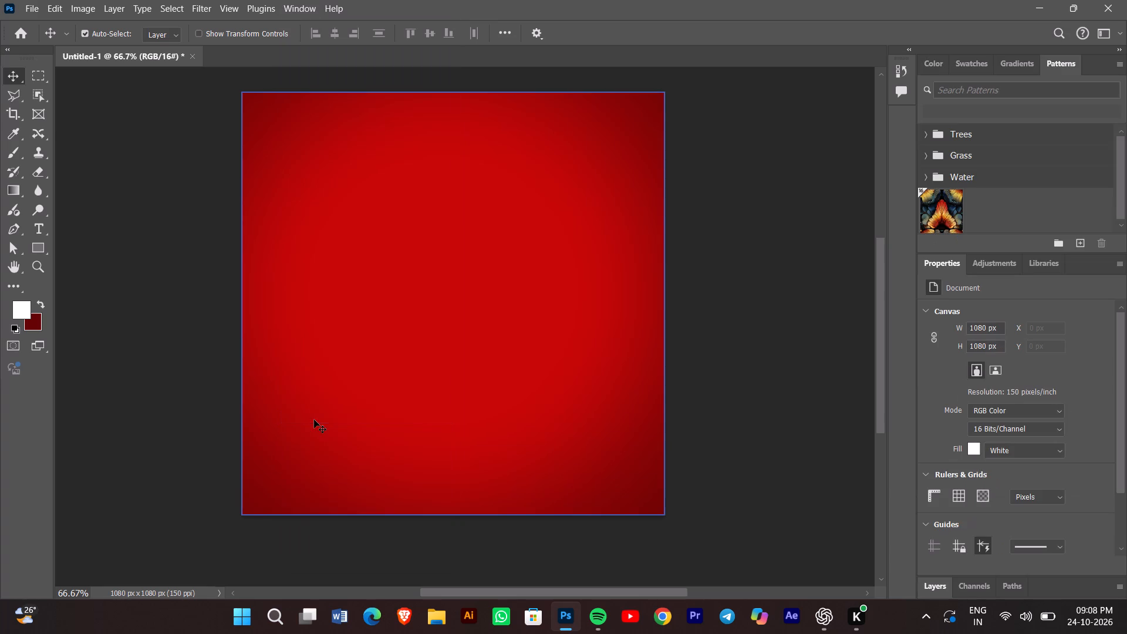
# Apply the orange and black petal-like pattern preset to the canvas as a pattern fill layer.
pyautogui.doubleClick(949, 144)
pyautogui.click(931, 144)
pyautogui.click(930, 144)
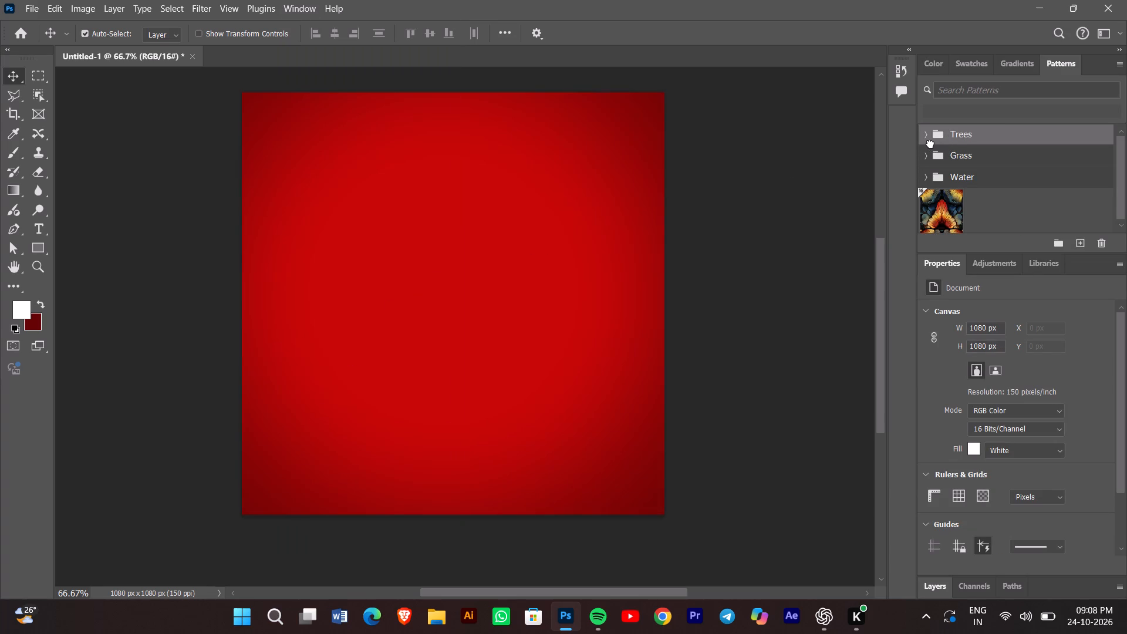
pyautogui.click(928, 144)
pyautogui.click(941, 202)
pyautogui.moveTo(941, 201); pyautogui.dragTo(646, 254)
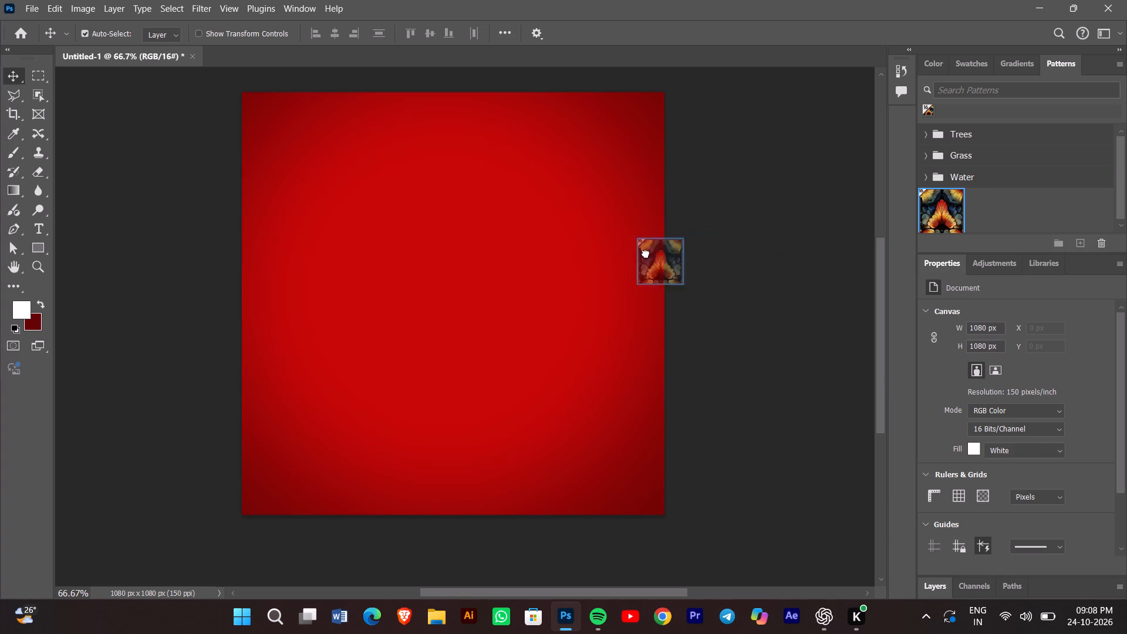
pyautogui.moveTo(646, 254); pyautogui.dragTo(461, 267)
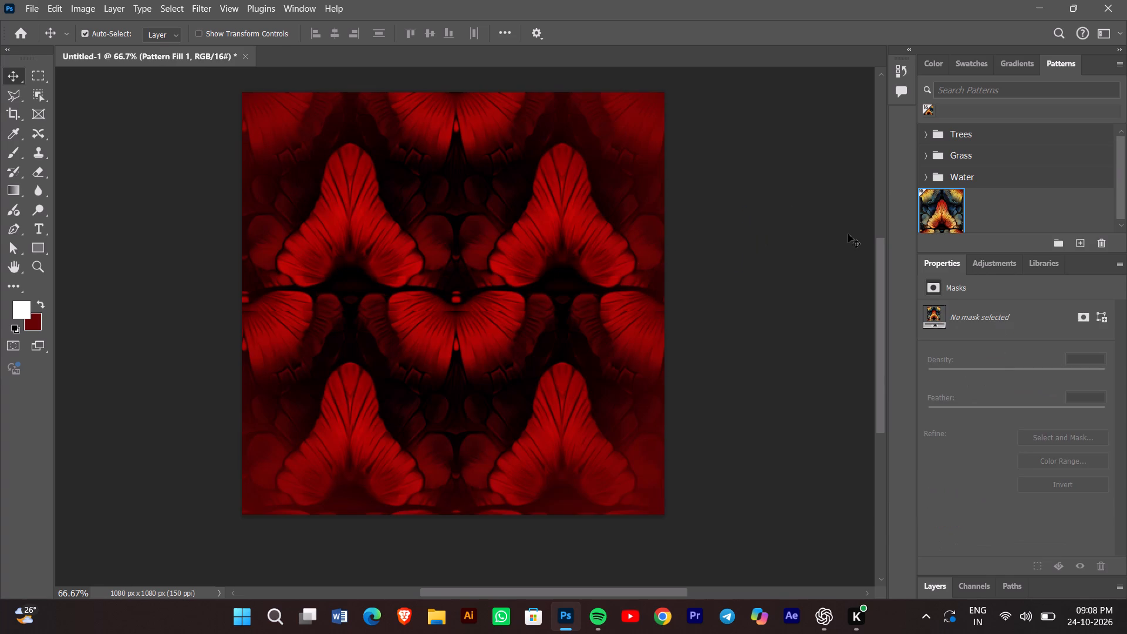
# Look through the pattern fill's mask properties and the document's canvas, ruler and guide settings.
pyautogui.click(1002, 257)
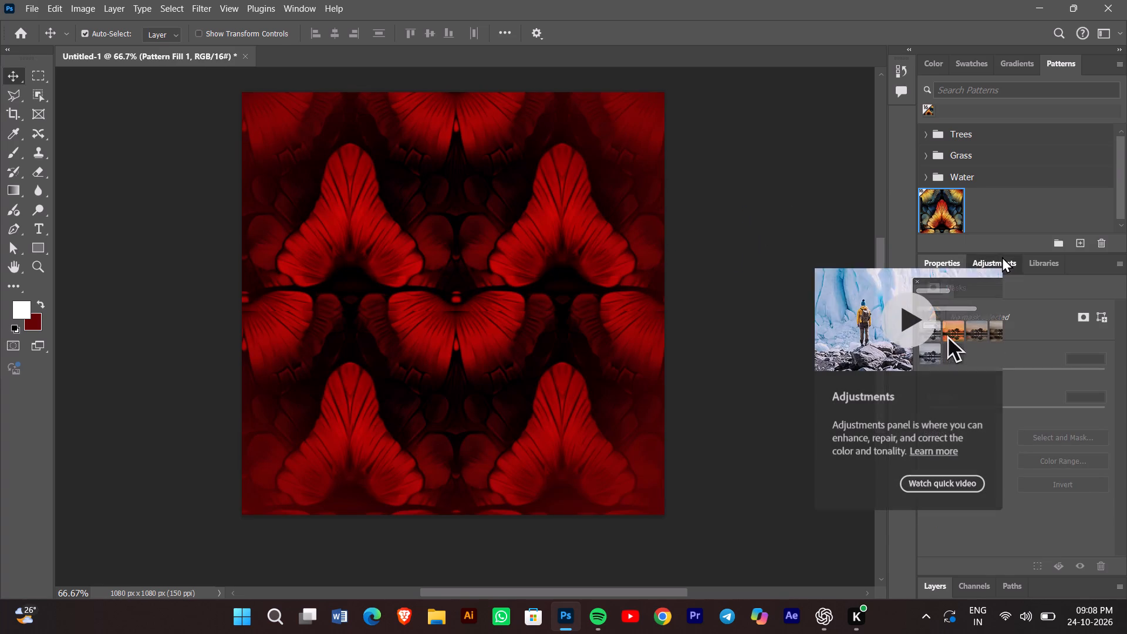
pyautogui.click(960, 266)
pyautogui.click(942, 261)
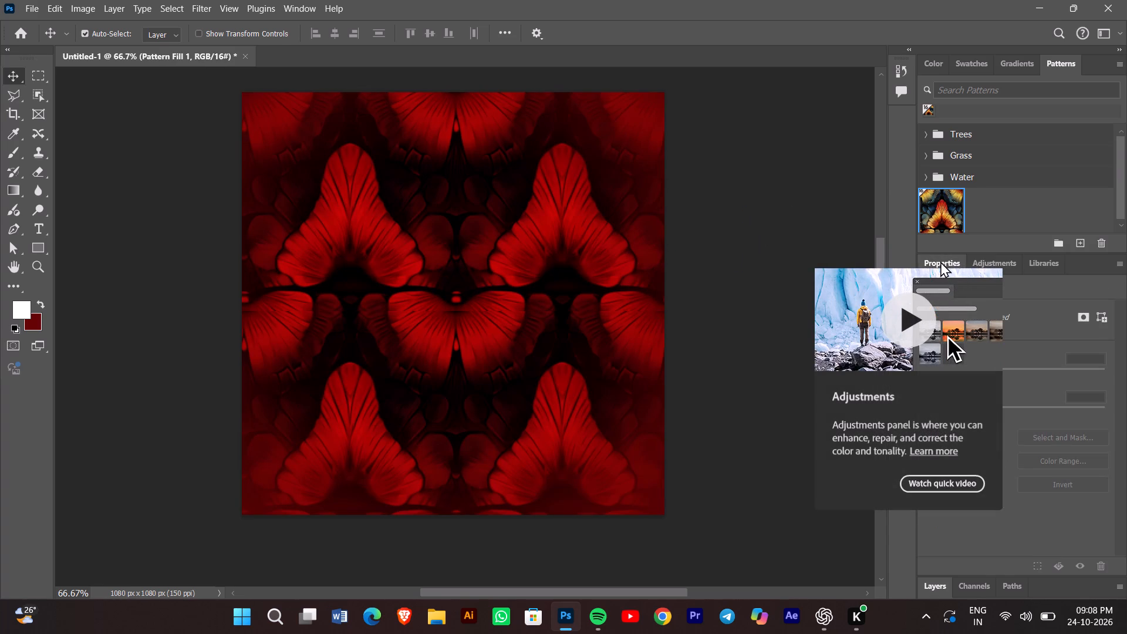
pyautogui.click(707, 221)
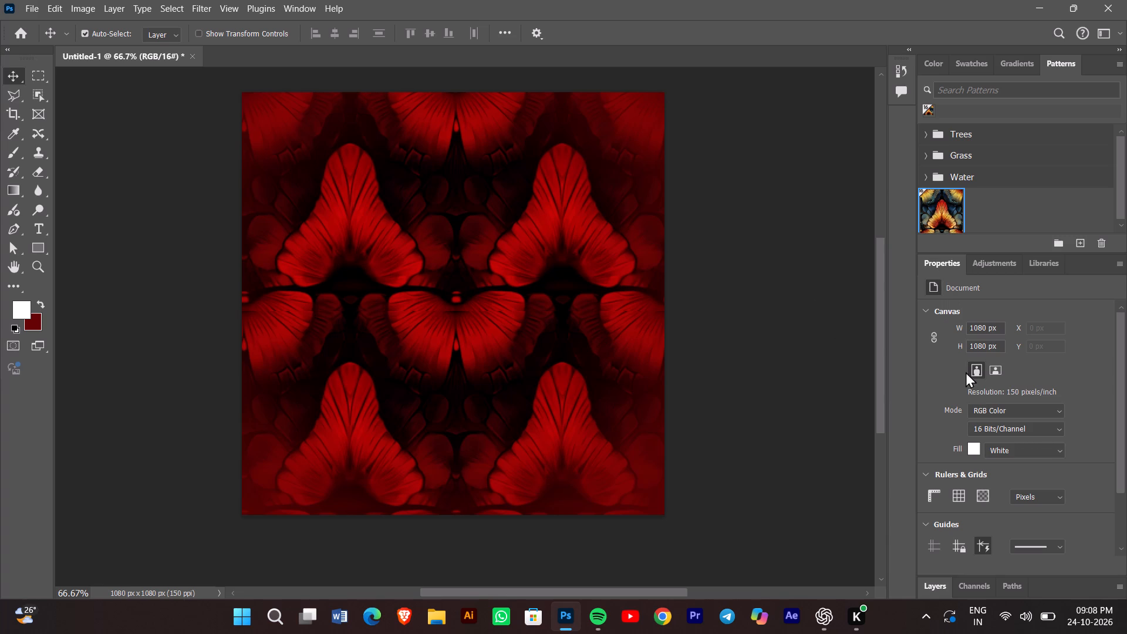
pyautogui.scroll(-18, 977, 383)
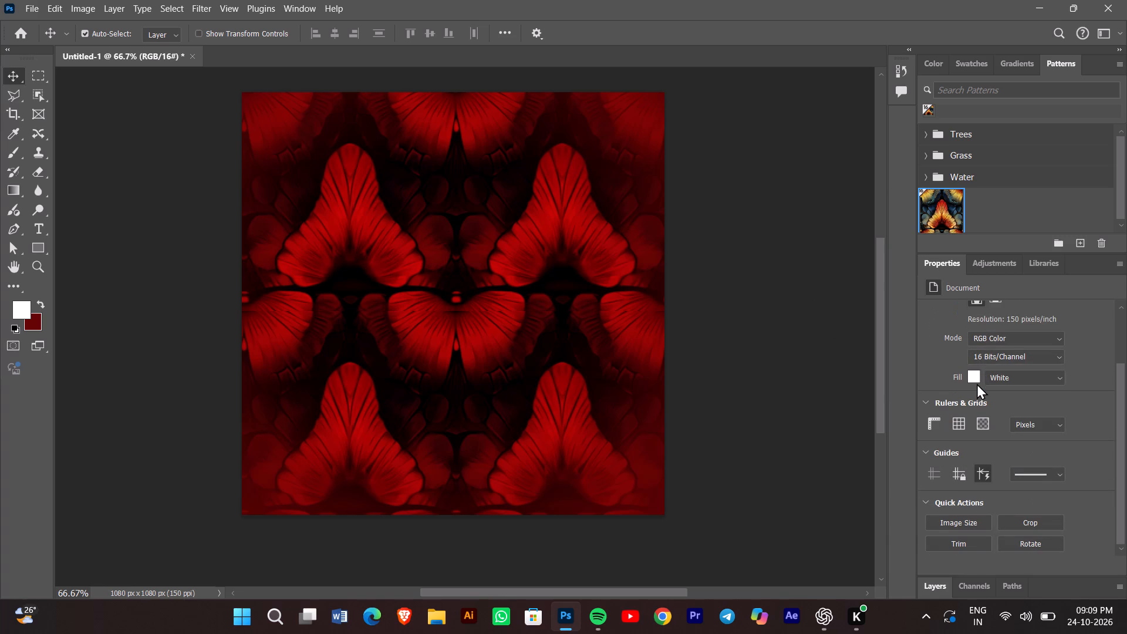
pyautogui.scroll(-3, 977, 383)
pyautogui.scroll(7, 977, 383)
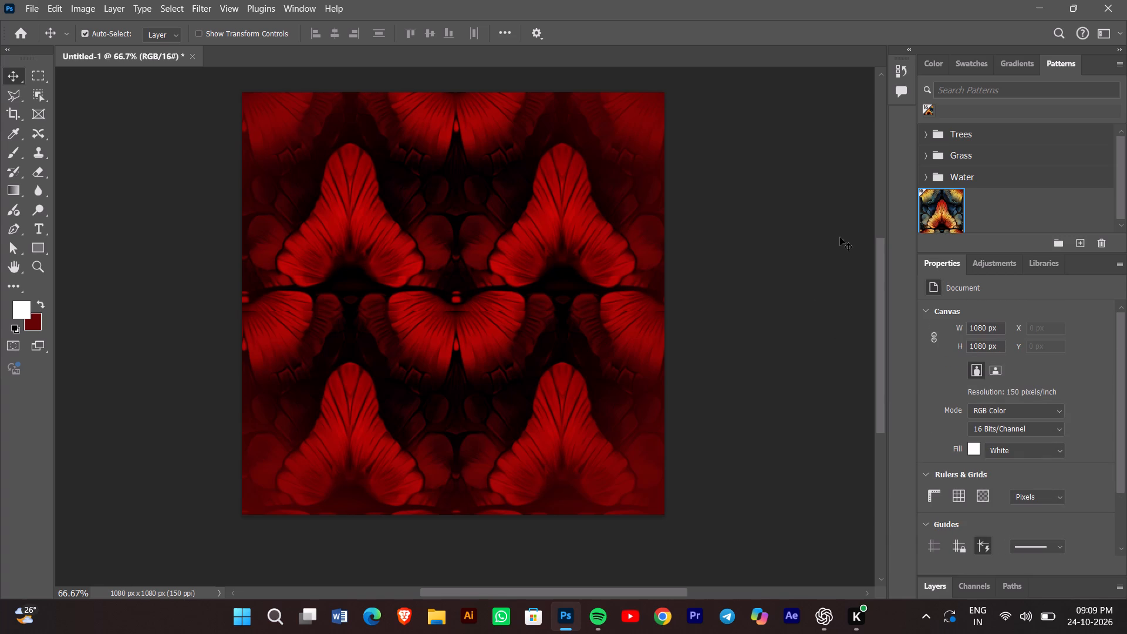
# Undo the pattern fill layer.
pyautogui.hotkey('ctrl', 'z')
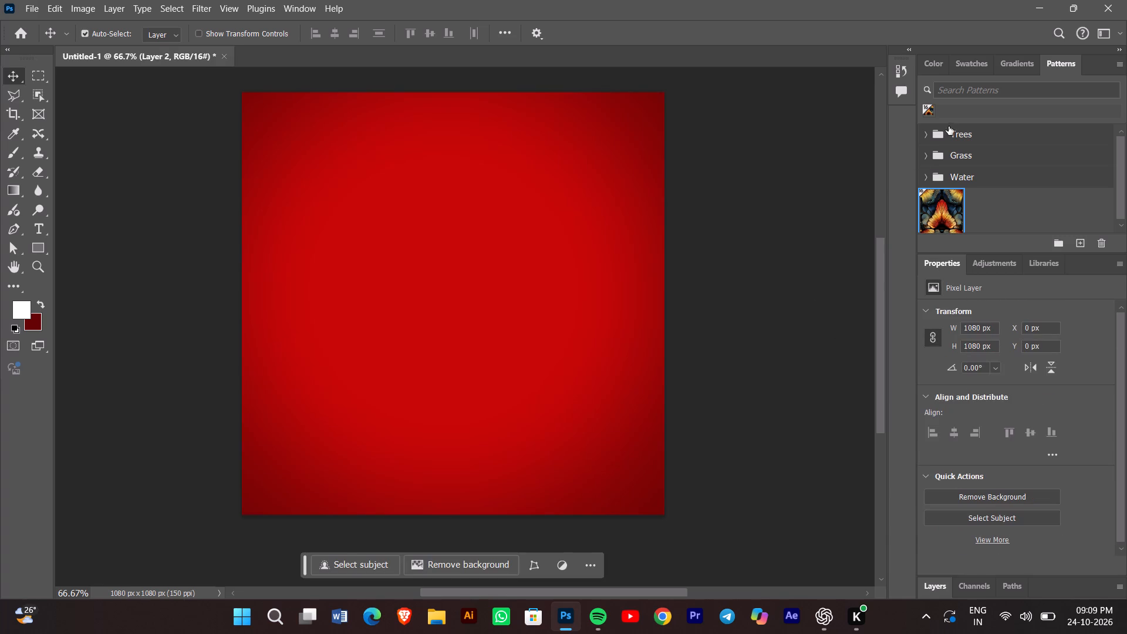
# Look through the Trees, Grass and Water pattern groups for a usable pattern.
pyautogui.click(947, 128)
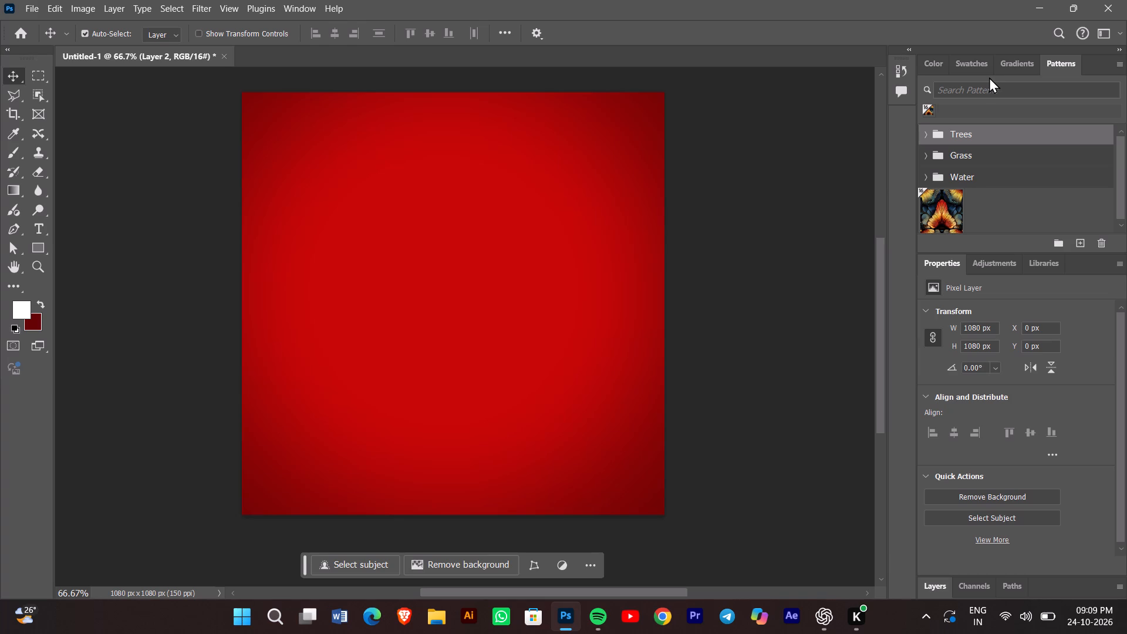
pyautogui.click(957, 157)
pyautogui.doubleClick(957, 157)
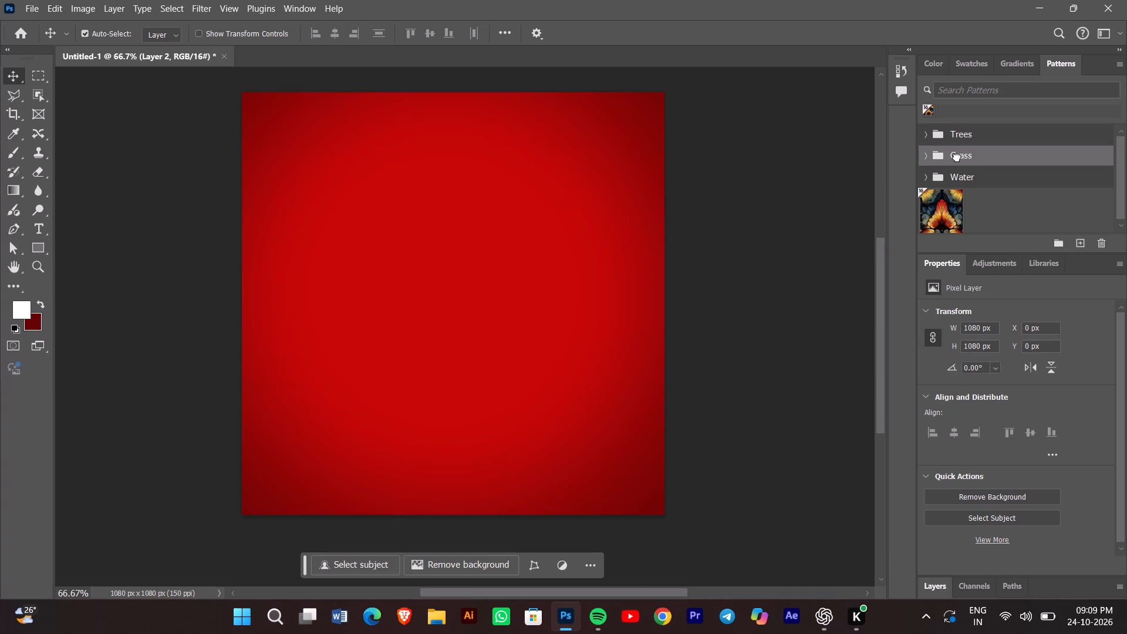
pyautogui.doubleClick(926, 163)
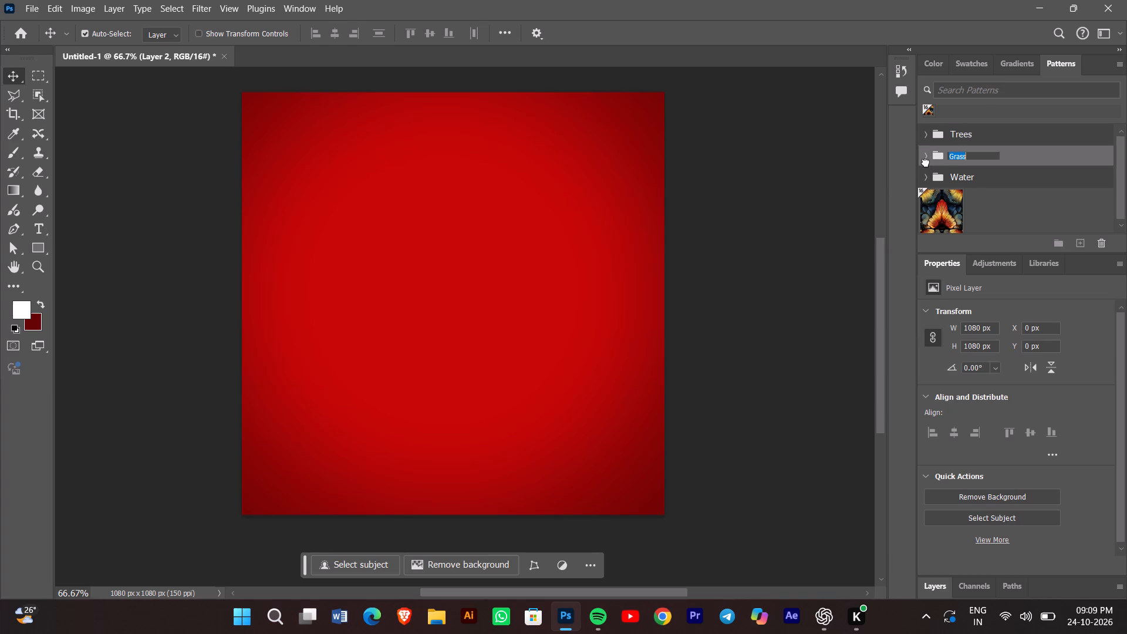
pyautogui.click(926, 163)
pyautogui.scroll(-2, 1035, 150)
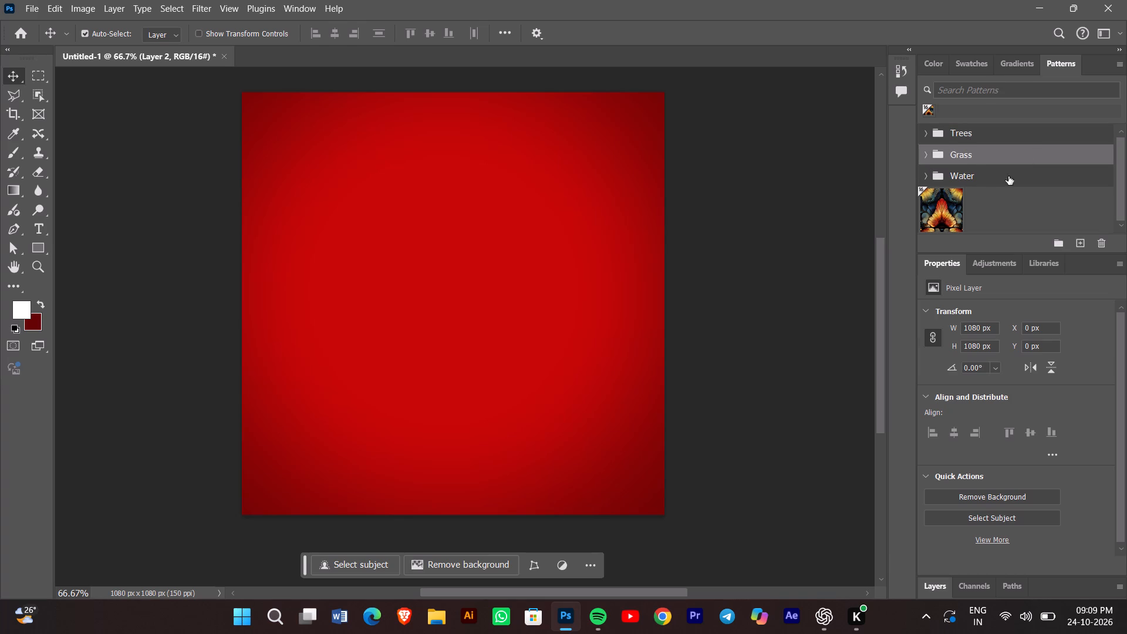
pyautogui.click(976, 166)
pyautogui.doubleClick(969, 179)
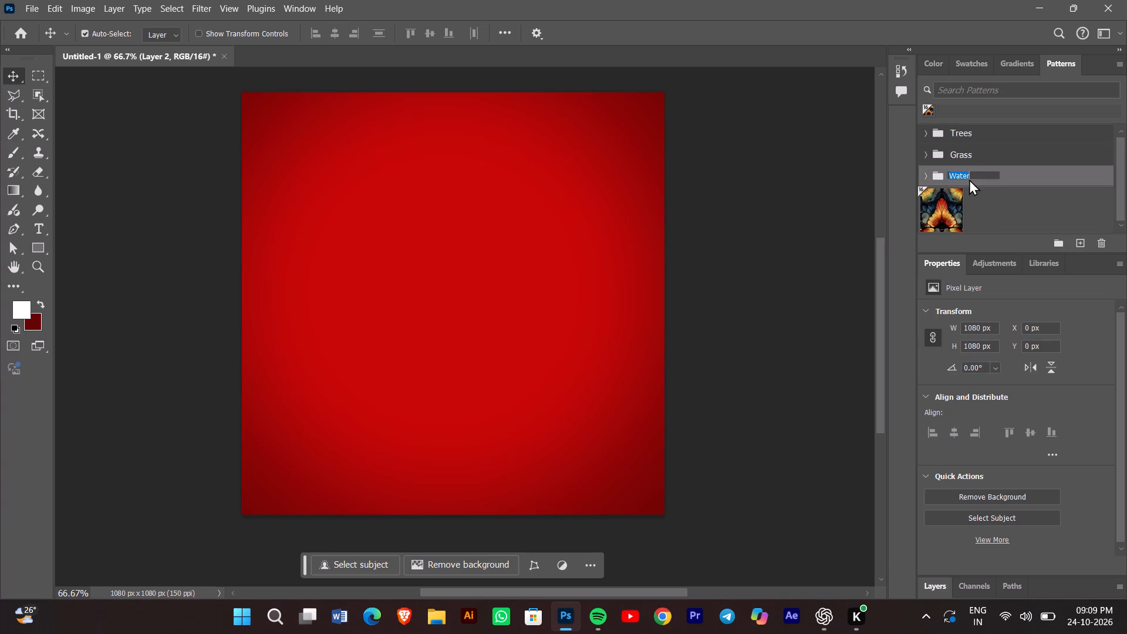
pyautogui.click(1031, 221)
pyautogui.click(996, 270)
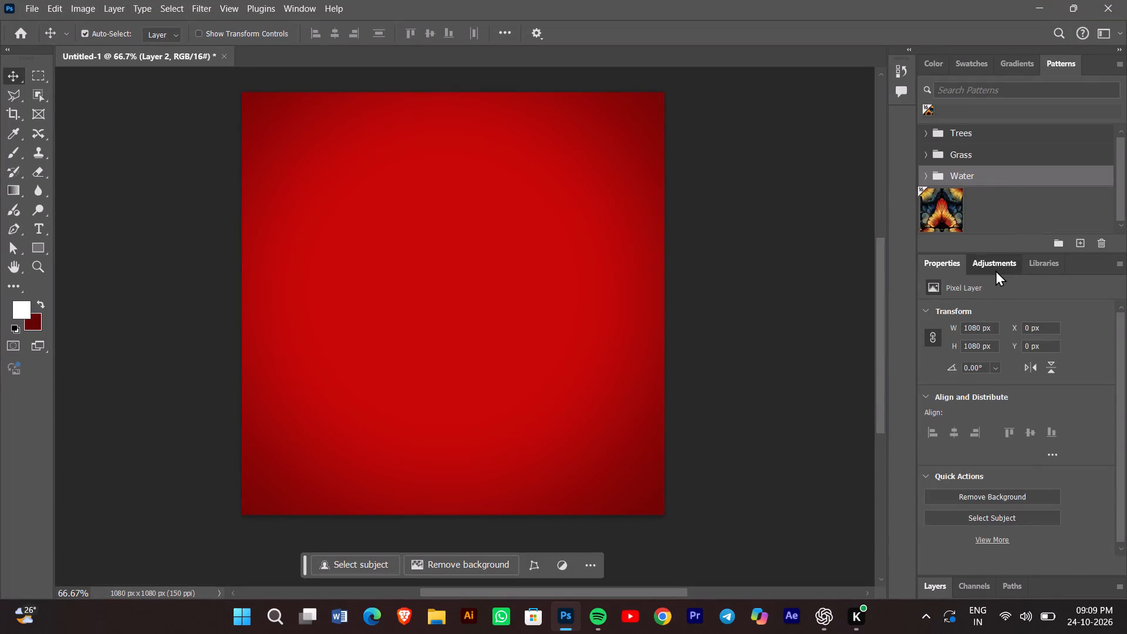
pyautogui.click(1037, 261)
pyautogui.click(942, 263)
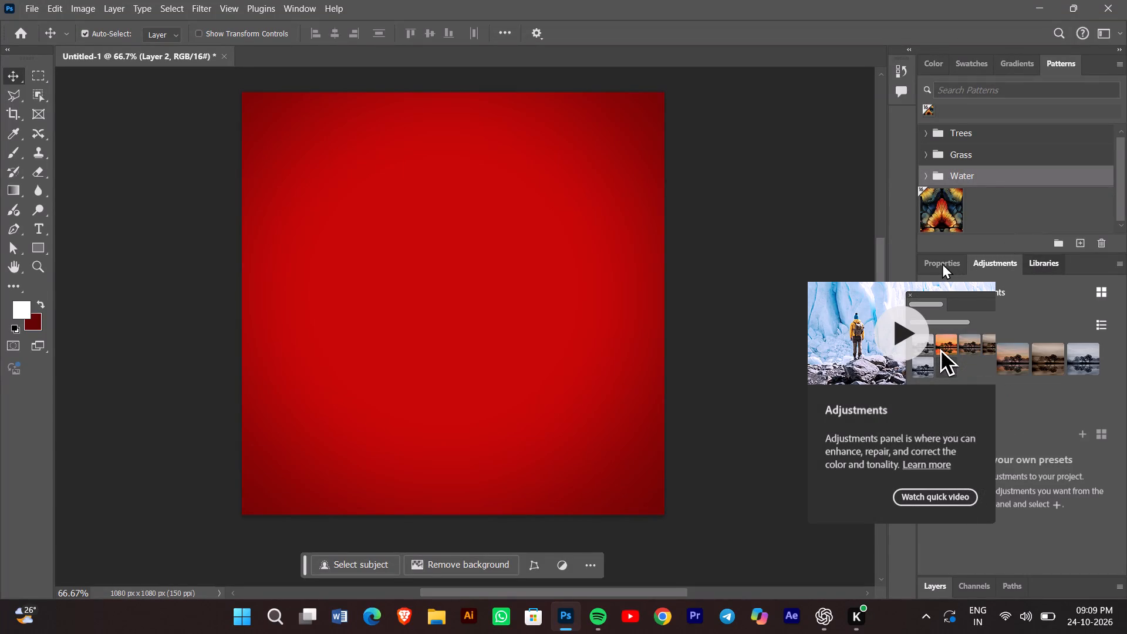
# Look through the layer's properties, the adjustment presets and the libraries, ending at the layer list.
pyautogui.scroll(-4, 1078, 467)
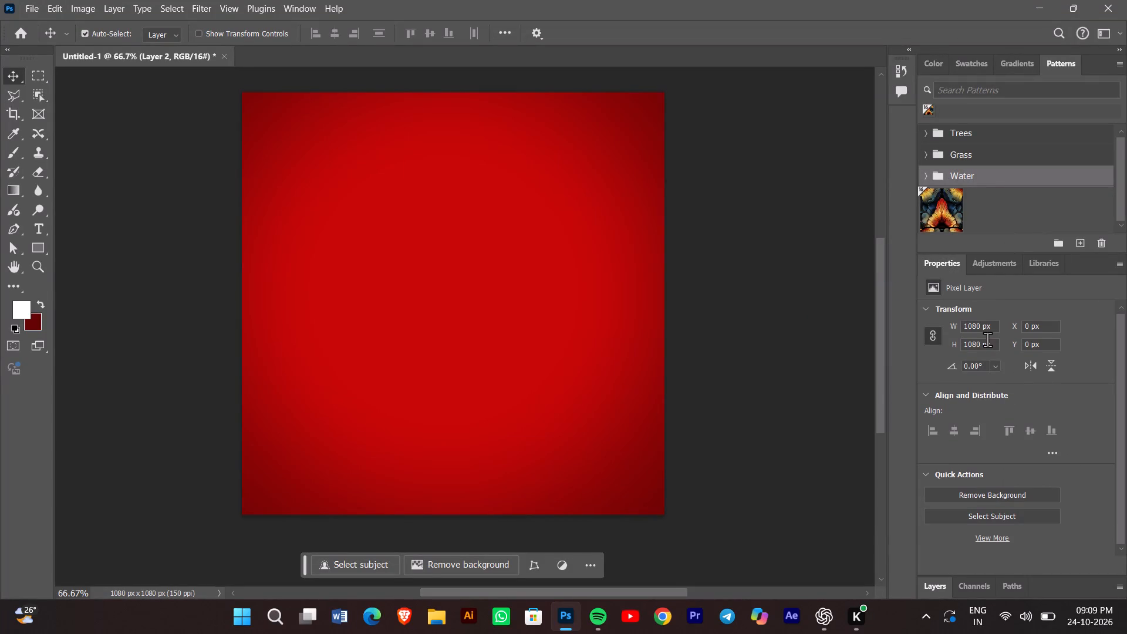
pyautogui.hscroll(1, 936, 63)
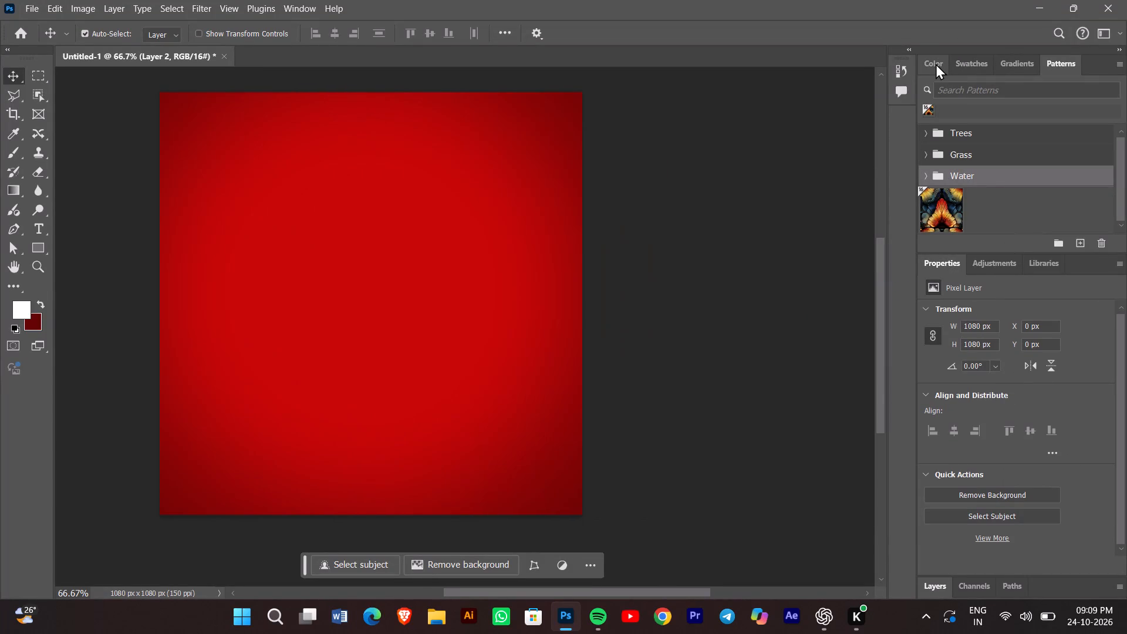
pyautogui.hscroll(1, 936, 63)
pyautogui.hscroll(-1, 936, 63)
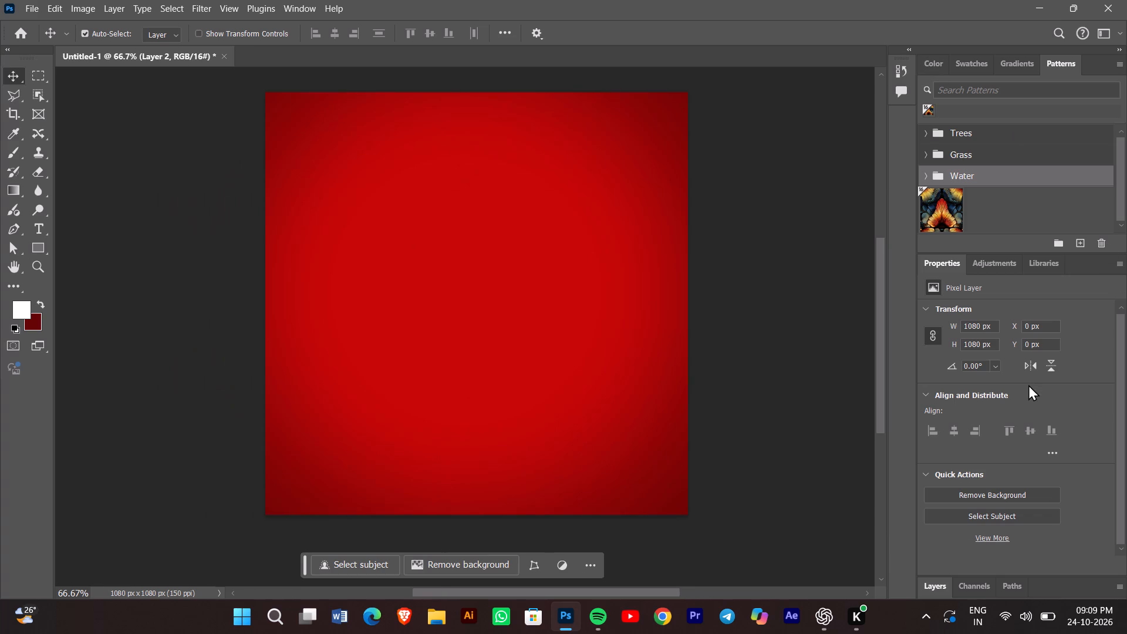
pyautogui.scroll(-2, 1028, 385)
pyautogui.click(988, 257)
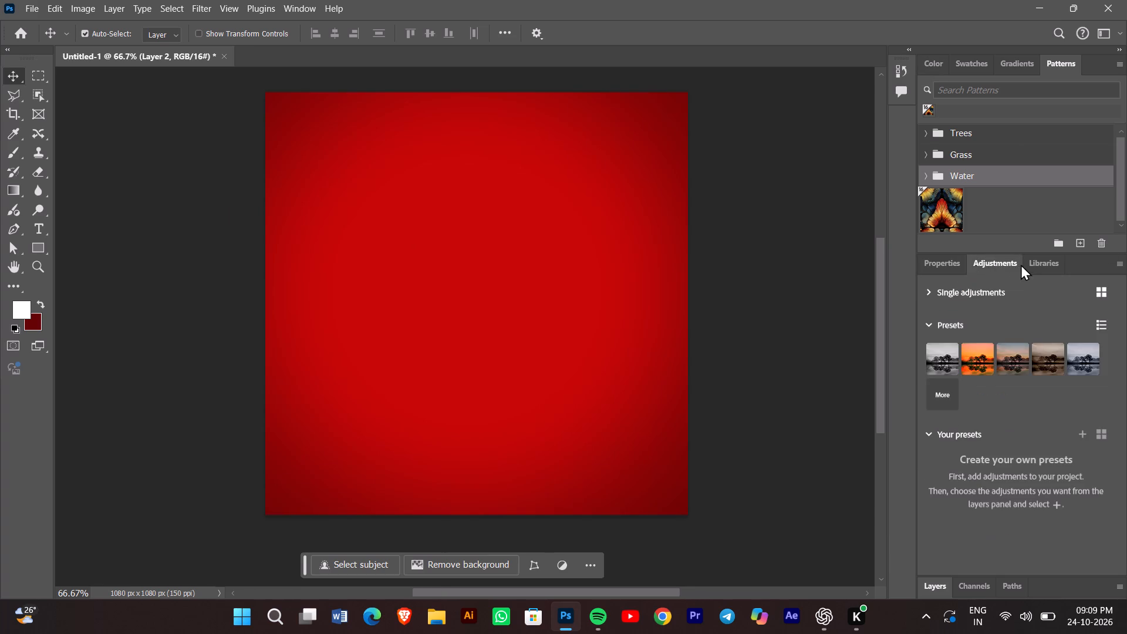
pyautogui.click(1025, 264)
pyautogui.scroll(-4, 1011, 414)
pyautogui.scroll(2, 1011, 414)
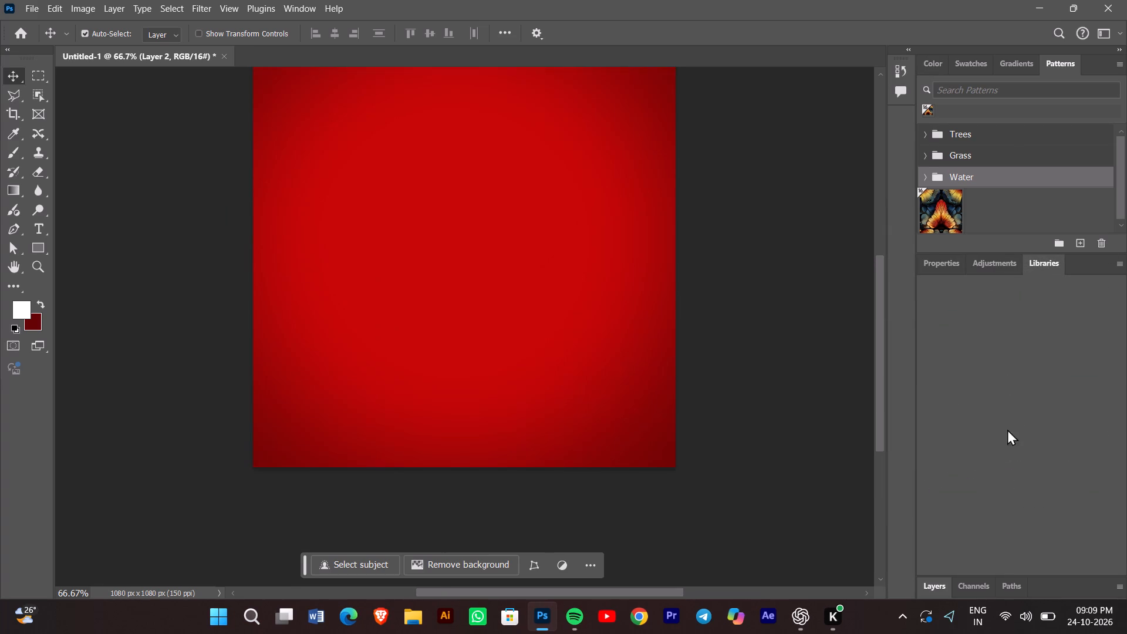
pyautogui.click(934, 585)
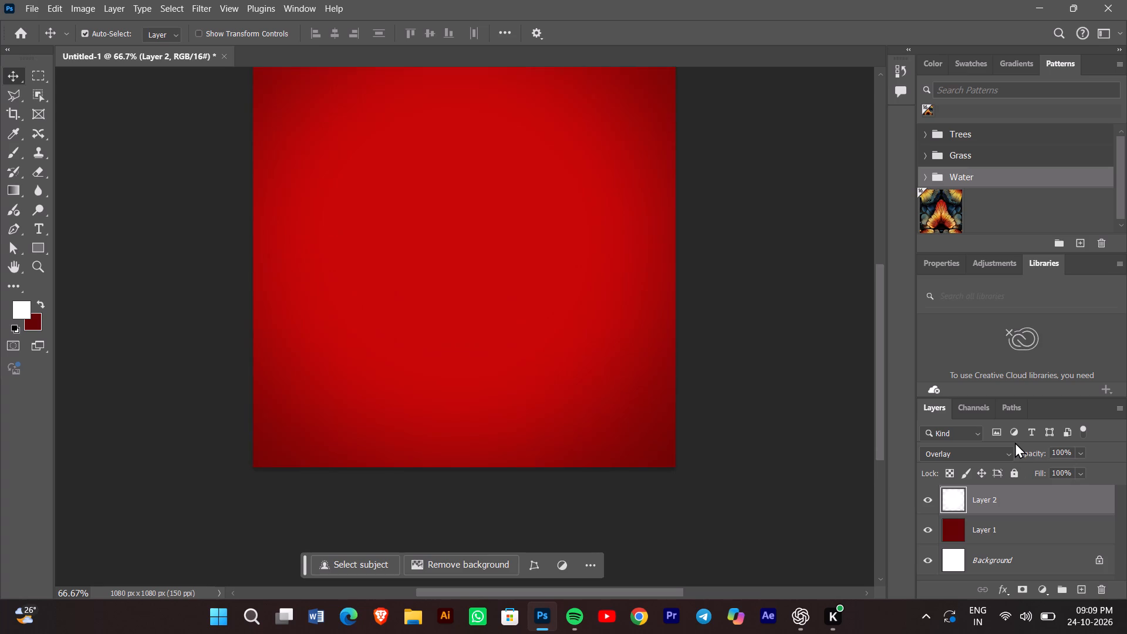
pyautogui.scroll(2, 1015, 442)
pyautogui.scroll(-1, 1015, 442)
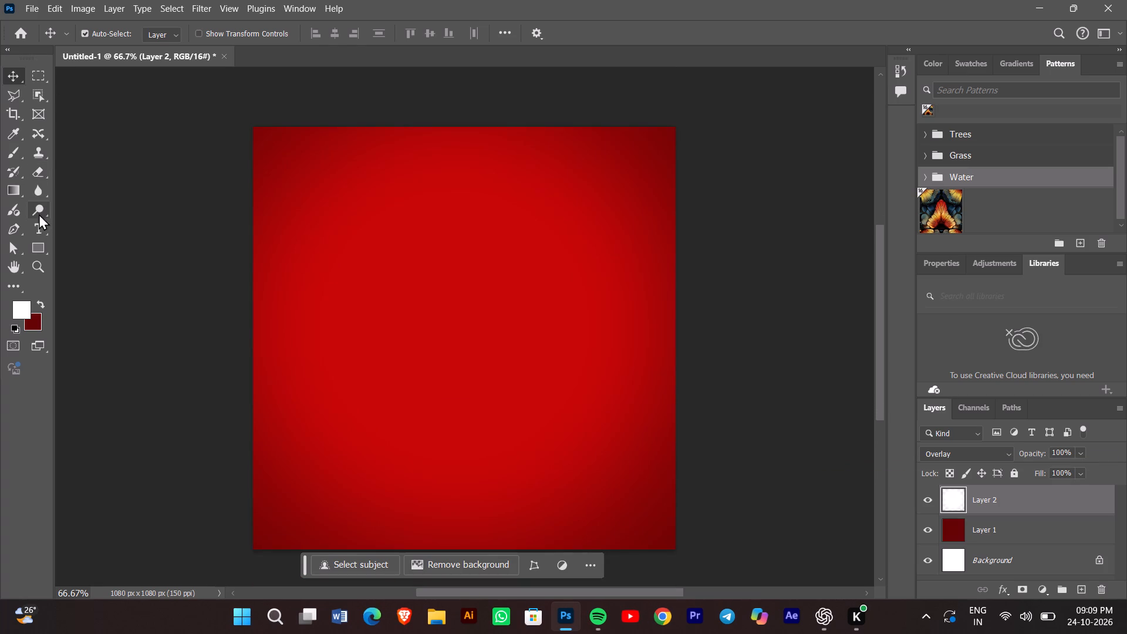
# Add the white text "HAPPY DIWALI" in Cinzel Bold, 36 pt, on the upper part of the canvas.
pyautogui.click(44, 228)
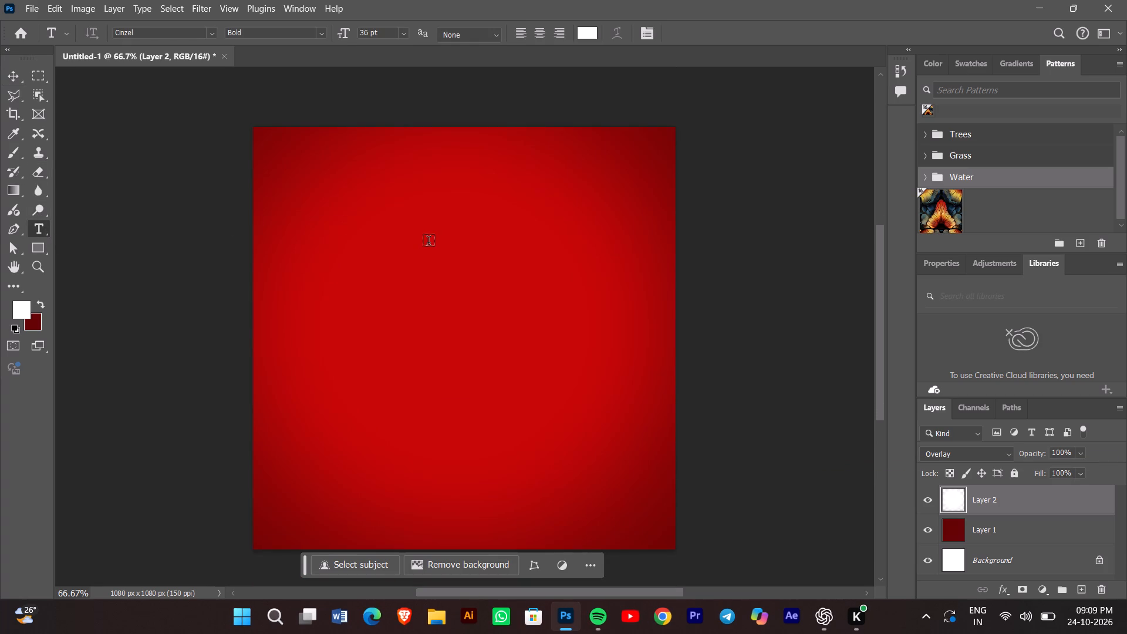
pyautogui.press('h')
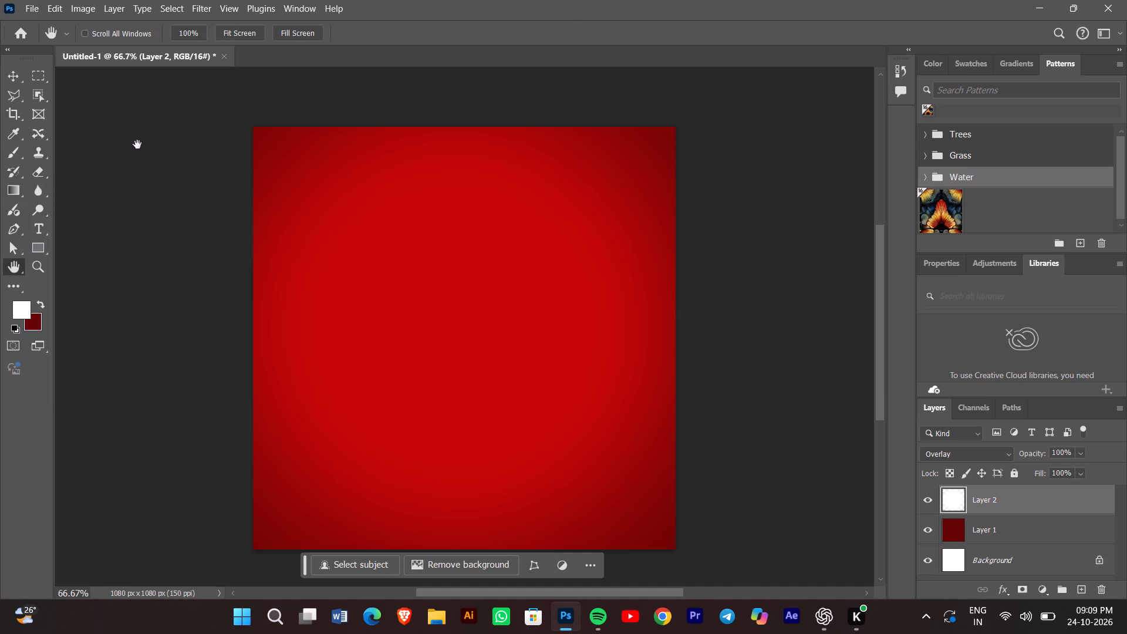
pyautogui.click(51, 234)
pyautogui.click(42, 230)
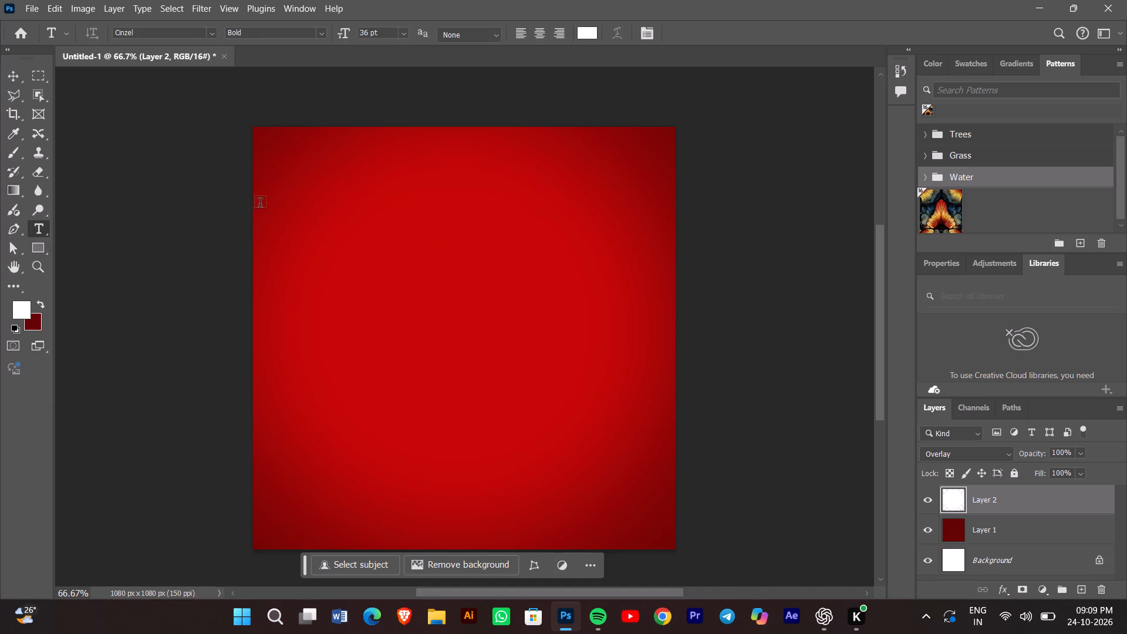
pyautogui.click(330, 269)
pyautogui.write('HAPPY')
pyautogui.press('space')
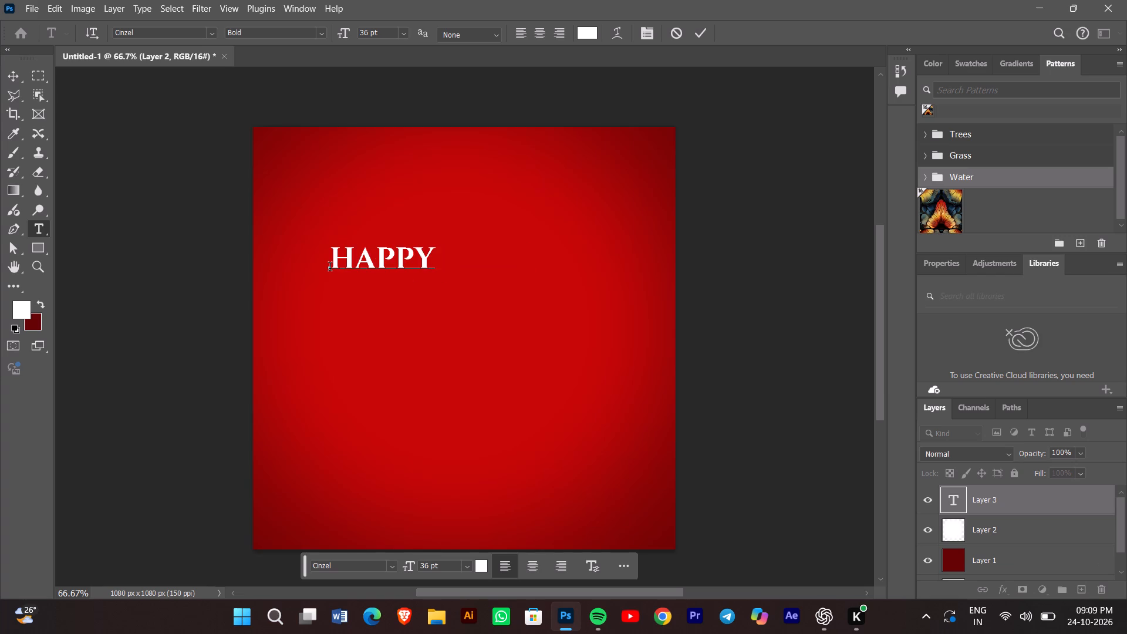
pyautogui.write('DIWA;O')
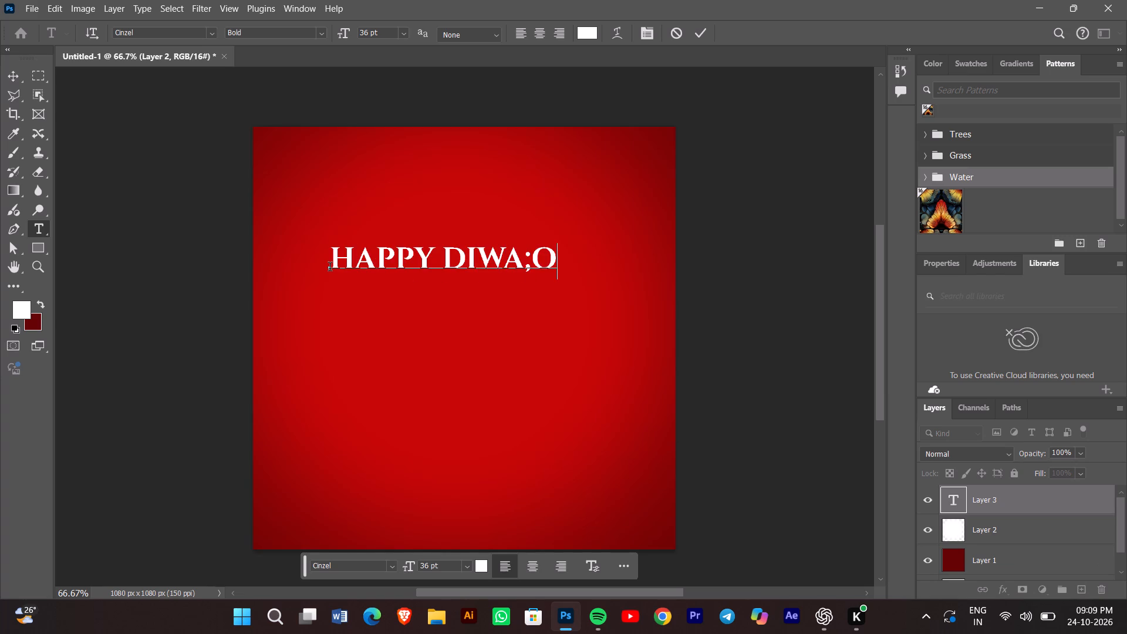
pyautogui.press('BackSpace')
pyautogui.press('BackSpace')
pyautogui.write('LI')
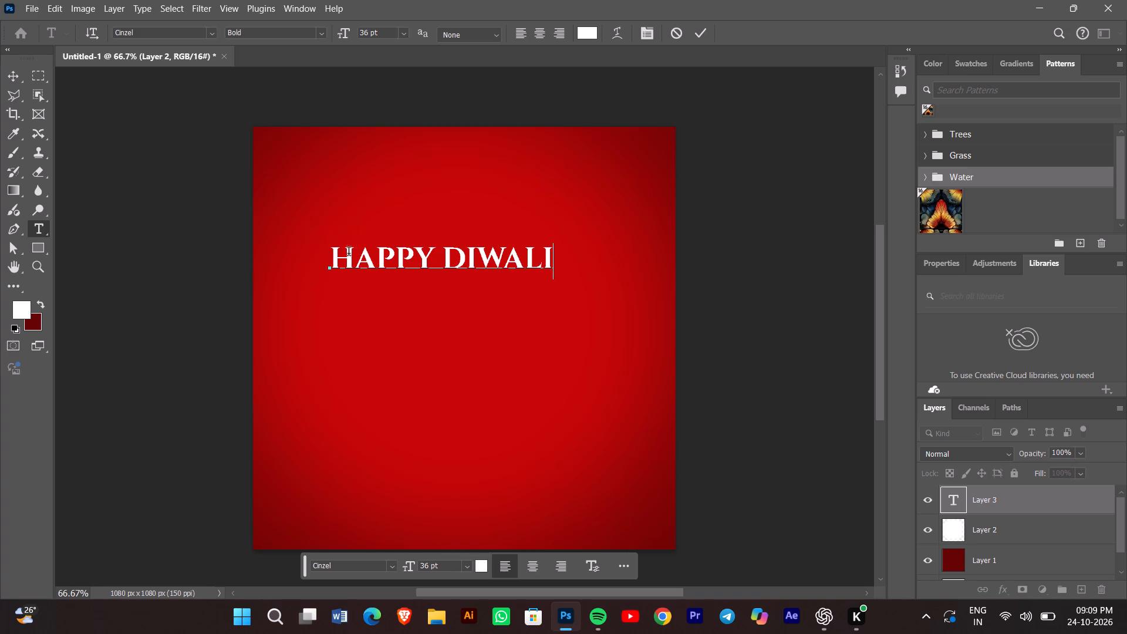
pyautogui.click(14, 67)
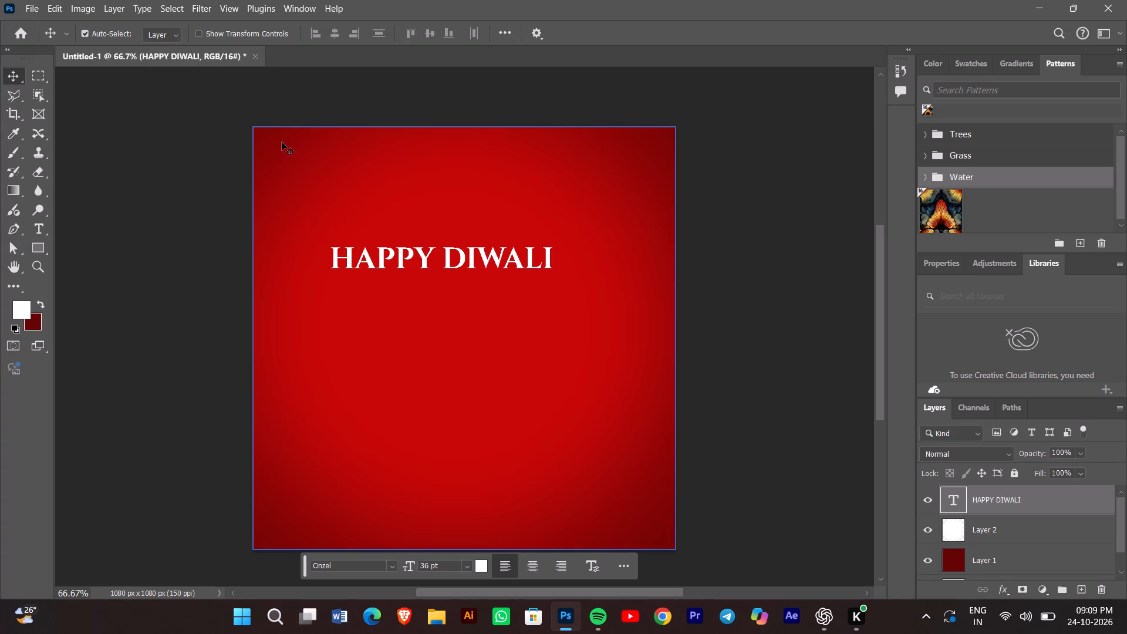
# Scale the "HAPPY DIWALI" text to about 133% and centre it horizontally near the canvas's top edge.
pyautogui.click(398, 254)
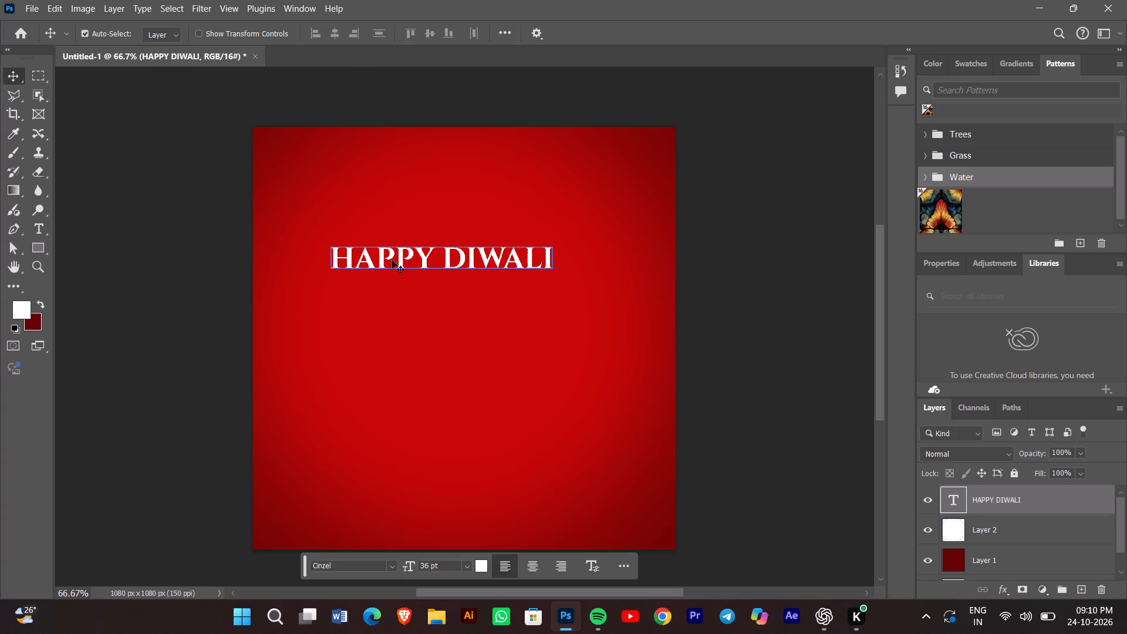
pyautogui.hotkey('ctrl', 't')
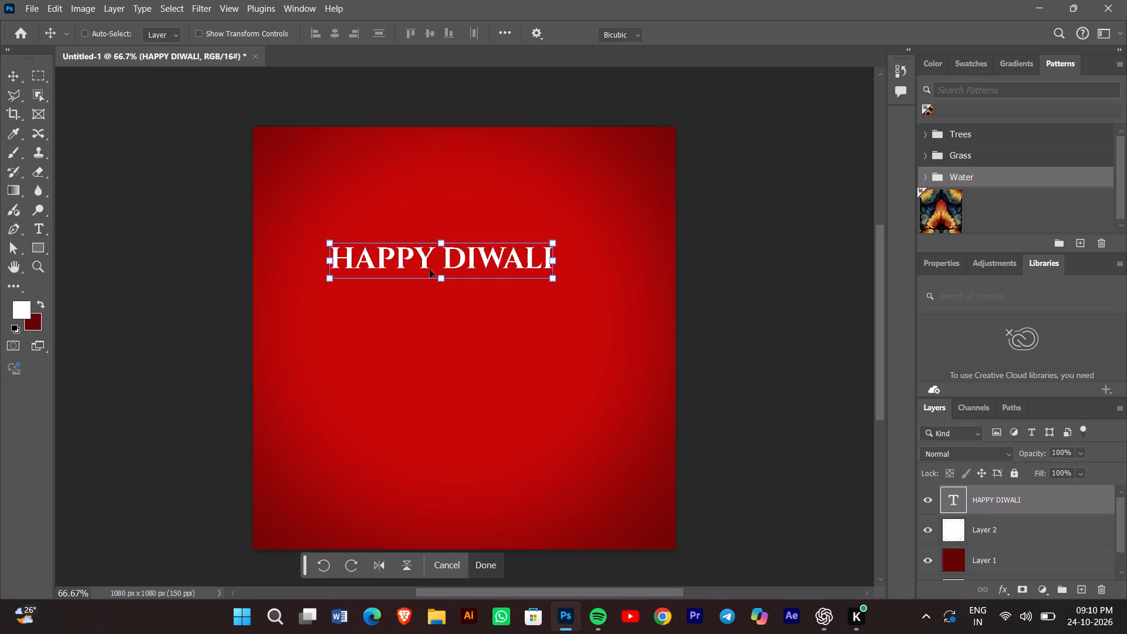
pyautogui.moveTo(551, 283); pyautogui.dragTo(594, 299)
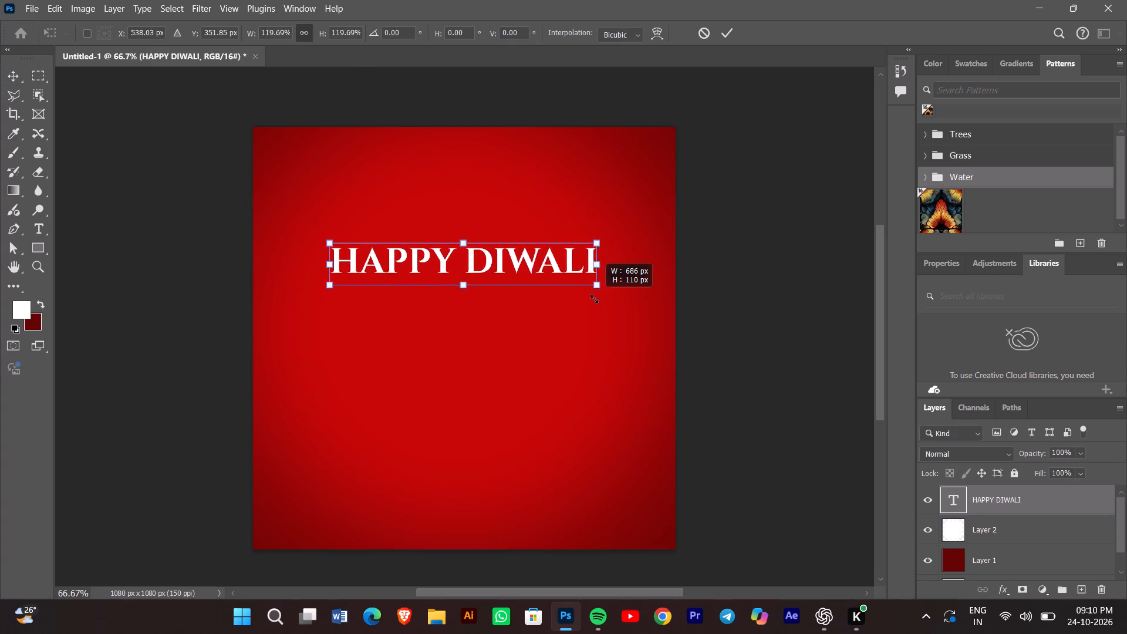
pyautogui.moveTo(594, 299); pyautogui.dragTo(615, 315)
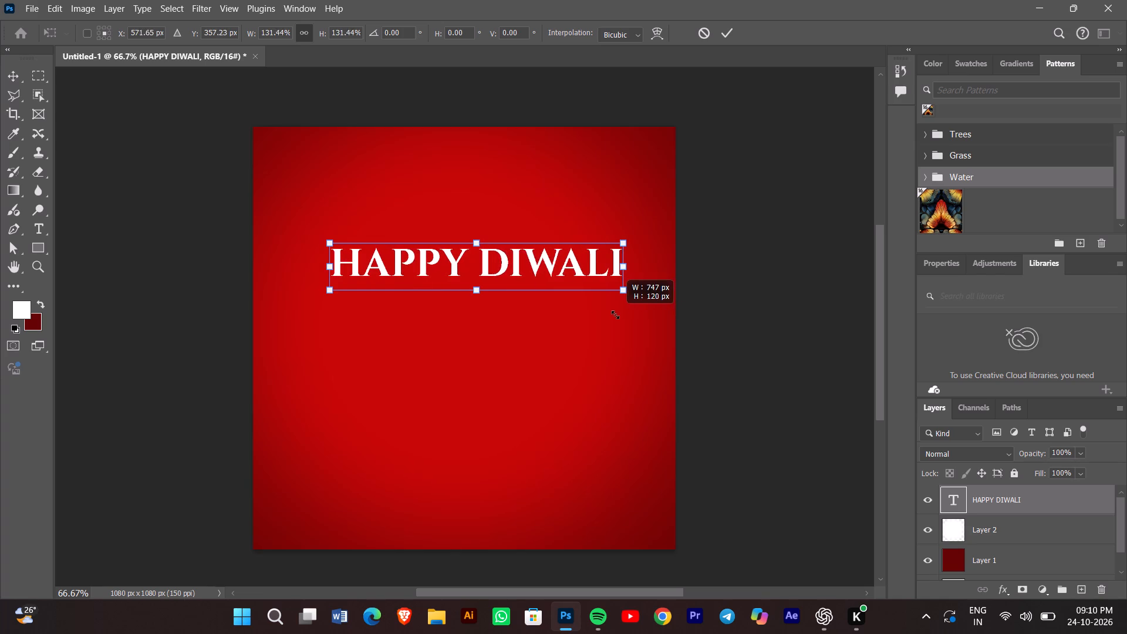
pyautogui.moveTo(615, 315); pyautogui.dragTo(607, 311)
pyautogui.moveTo(526, 260); pyautogui.dragTo(522, 252)
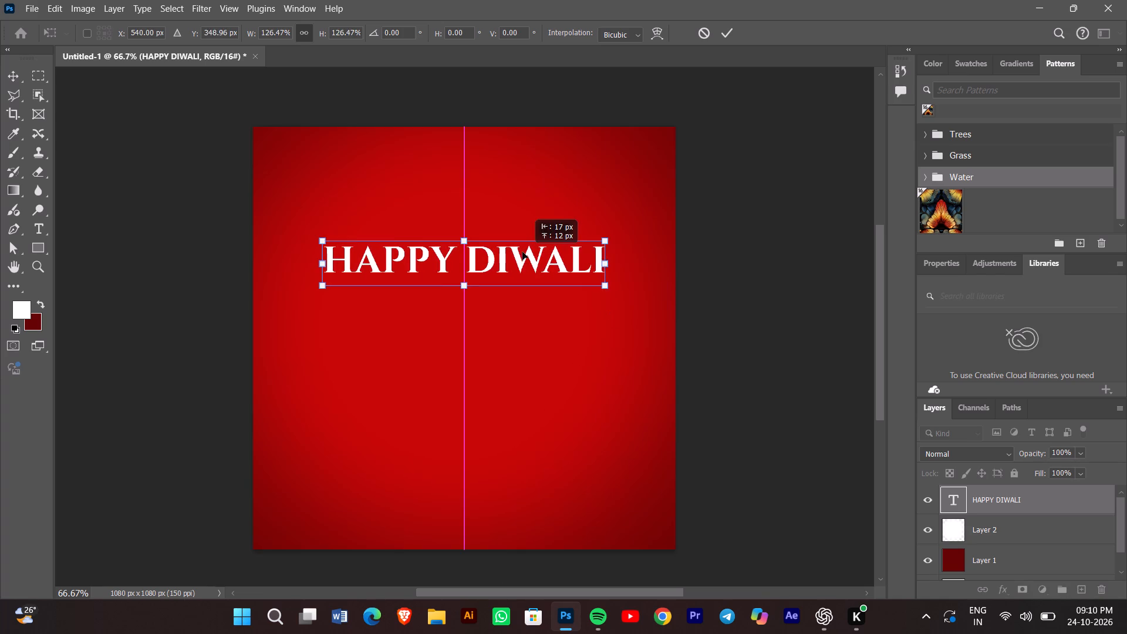
pyautogui.moveTo(522, 252); pyautogui.dragTo(517, 180)
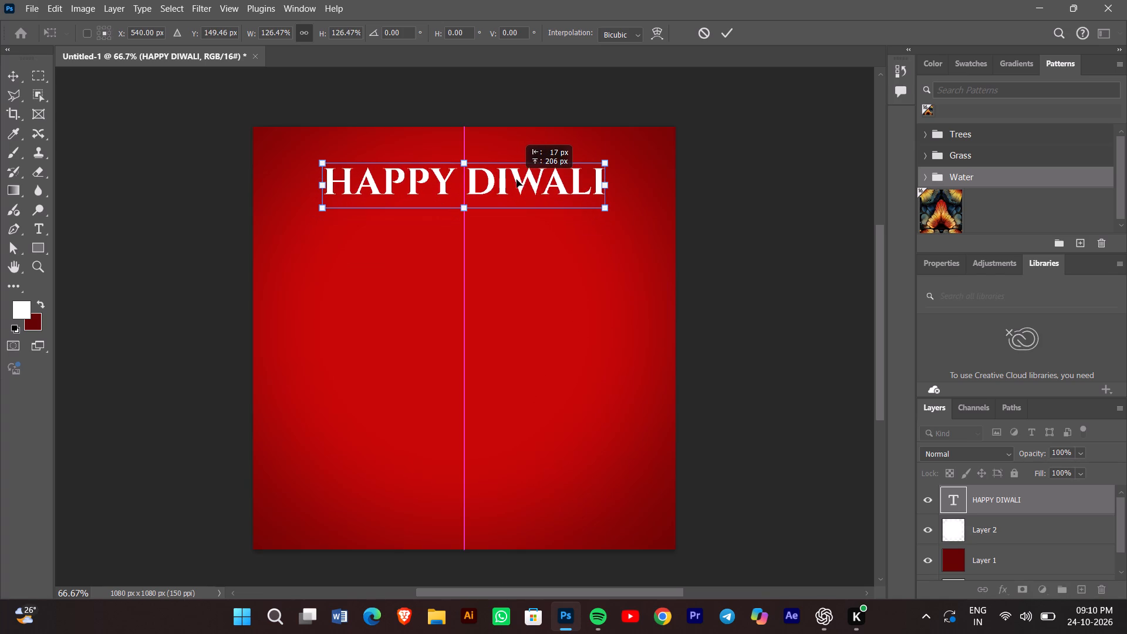
pyautogui.moveTo(517, 180); pyautogui.dragTo(518, 180)
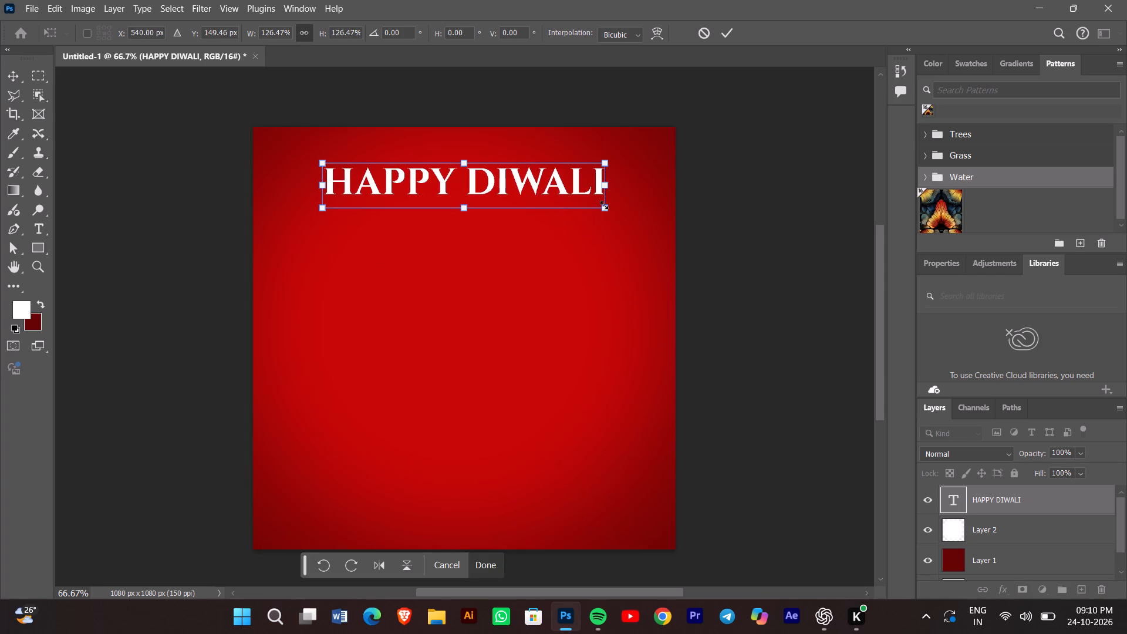
pyautogui.moveTo(605, 204); pyautogui.dragTo(618, 225)
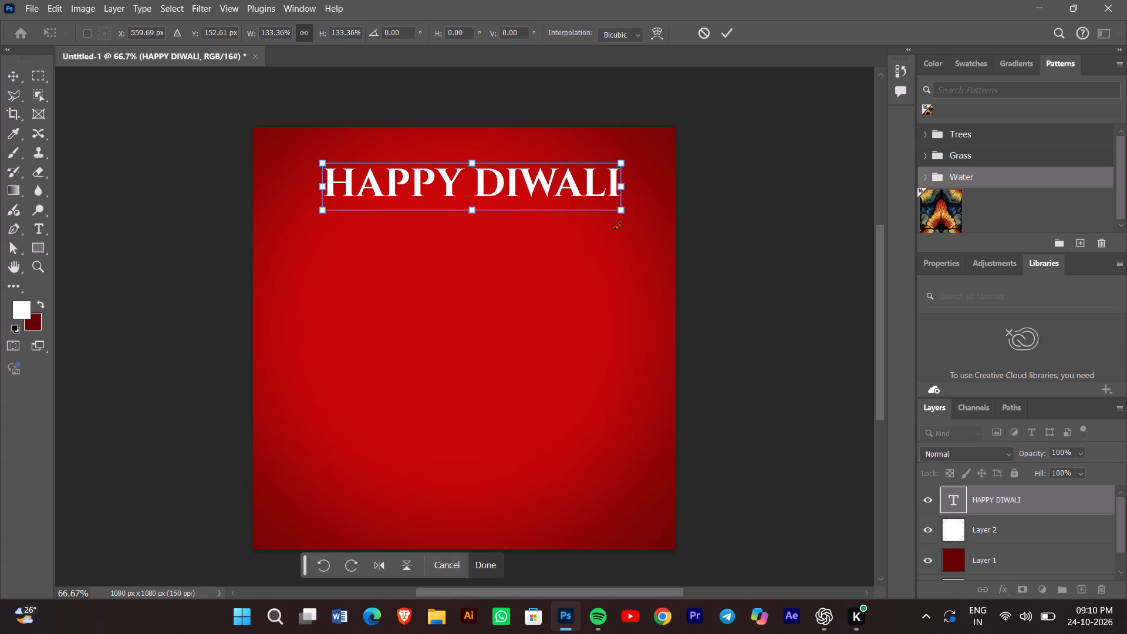
pyautogui.moveTo(561, 193); pyautogui.dragTo(549, 196)
pyautogui.click(255, 136)
pyautogui.press('Return')
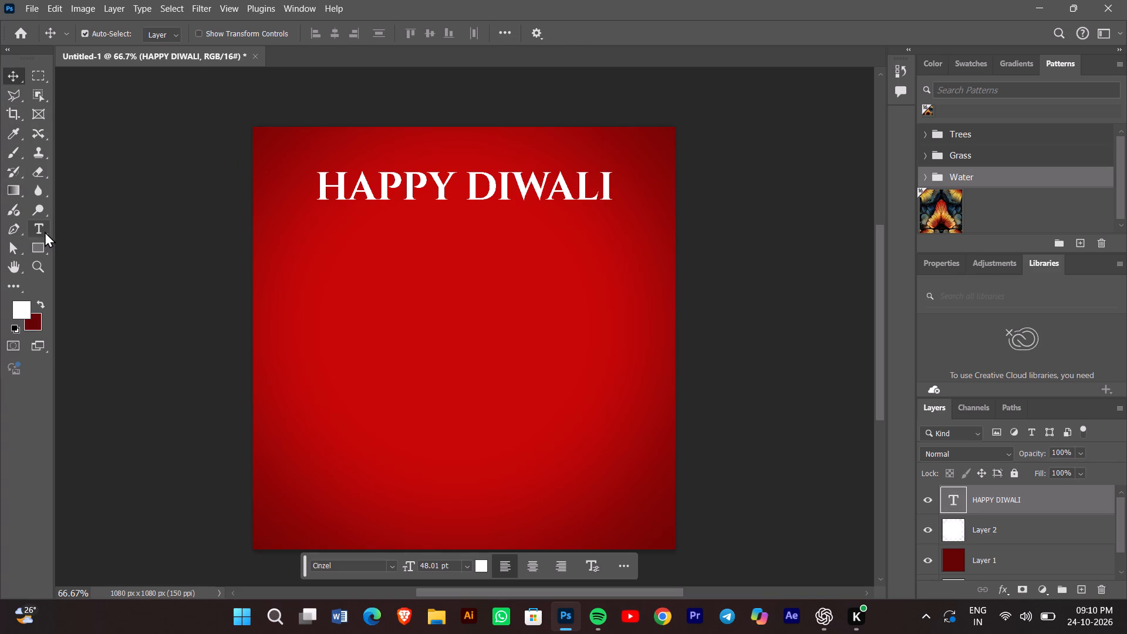
# Add the white text "TO ALL OF YOU" in Cinzel Bold, 36 pt, below the "HAPPY DIWALI" heading.
pyautogui.click(45, 231)
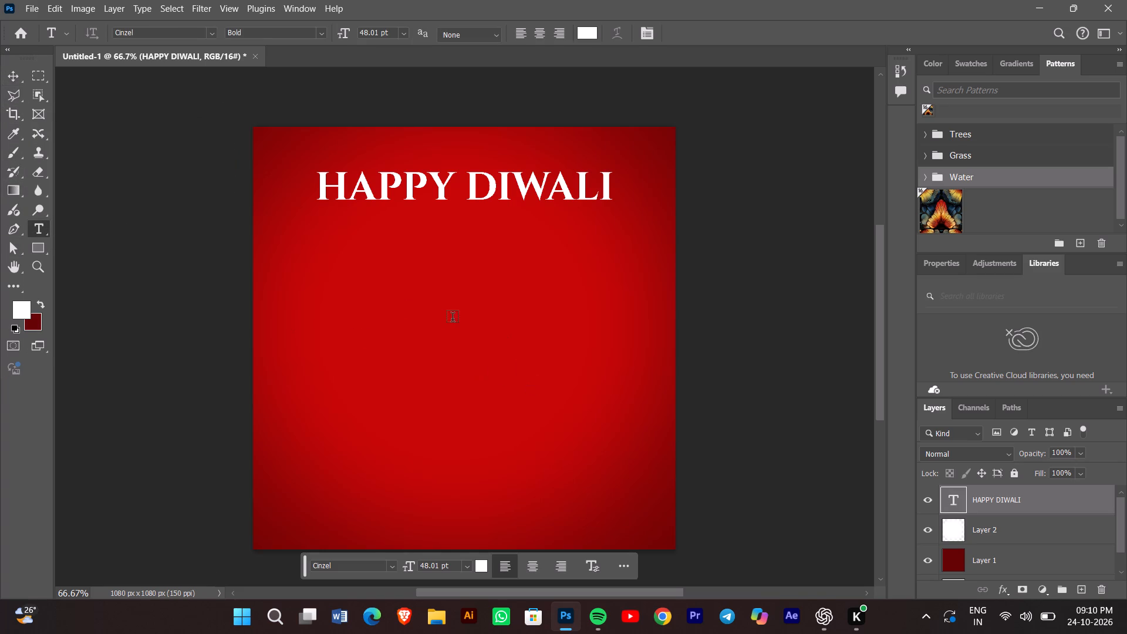
pyautogui.click(375, 275)
pyautogui.write('to')
pyautogui.press('space')
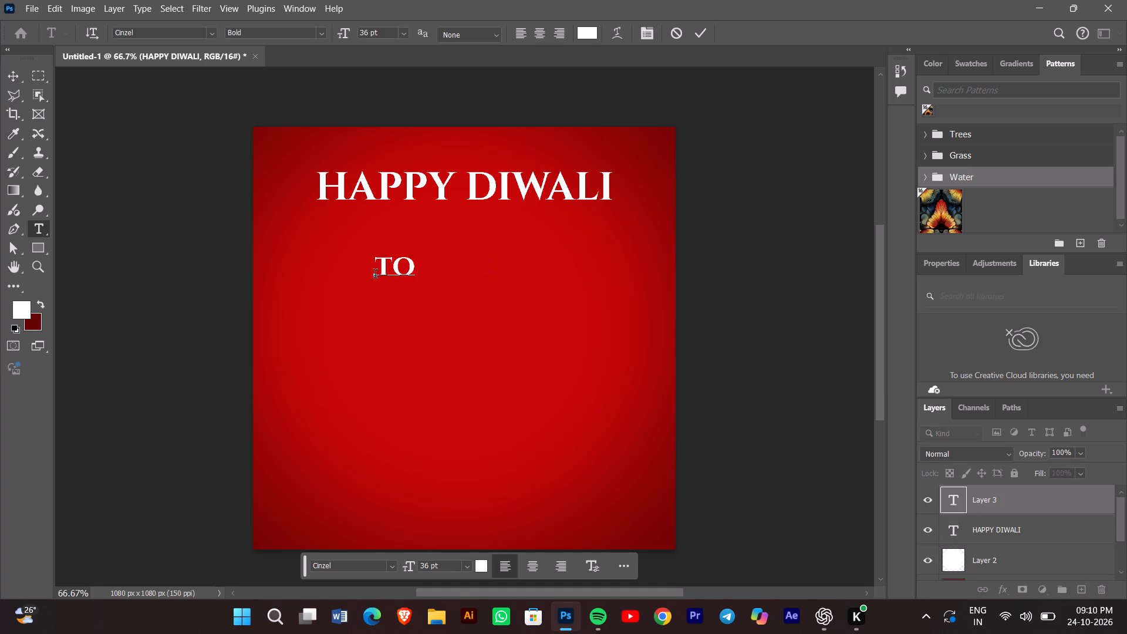
pyautogui.press('BackSpace')
pyautogui.press('BackSpace')
pyautogui.write('o alll')
pyautogui.press('space')
pyautogui.press('BackSpace')
pyautogui.press('BackSpace')
pyautogui.press('BackSpace')
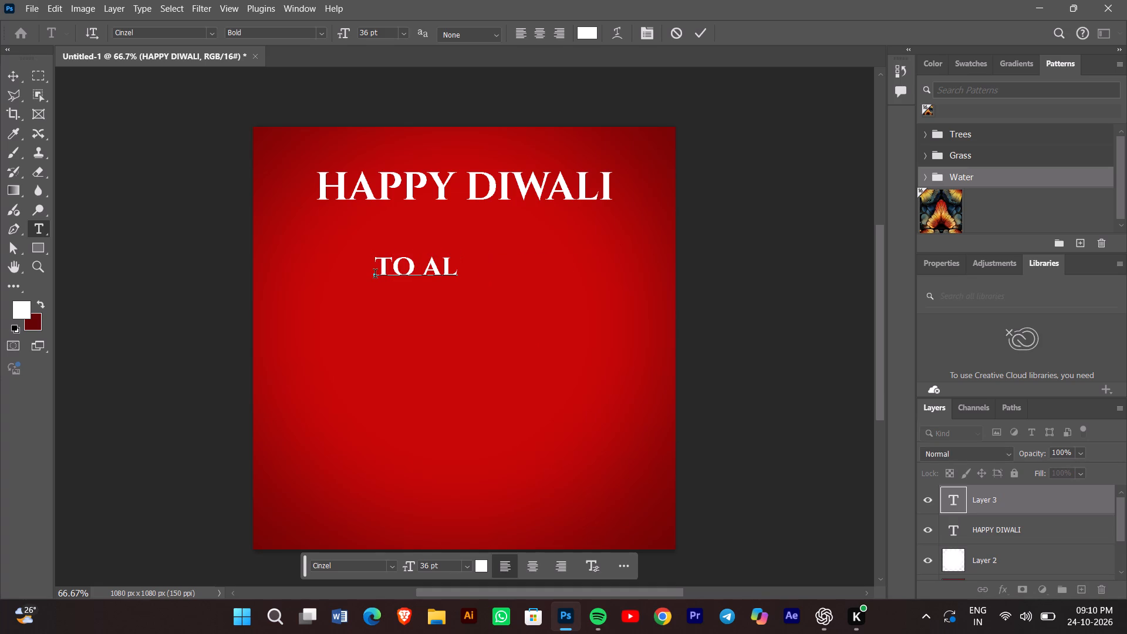
pyautogui.write('l of you')
pyautogui.press('space')
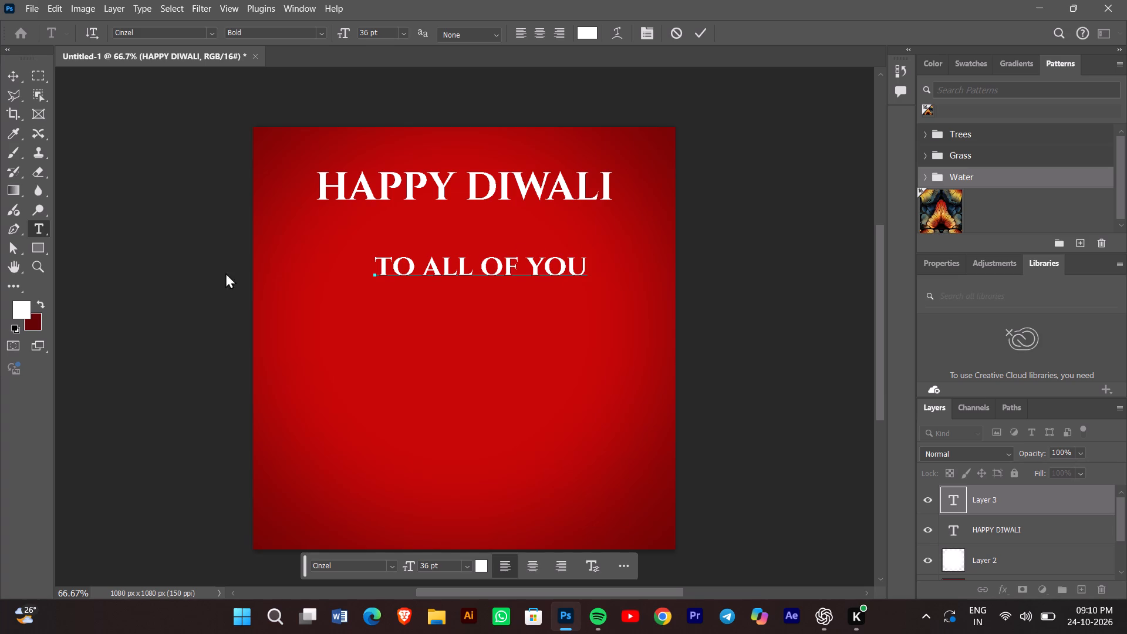
# Set the foreground colour to dark red 991414.
pyautogui.doubleClick(23, 309)
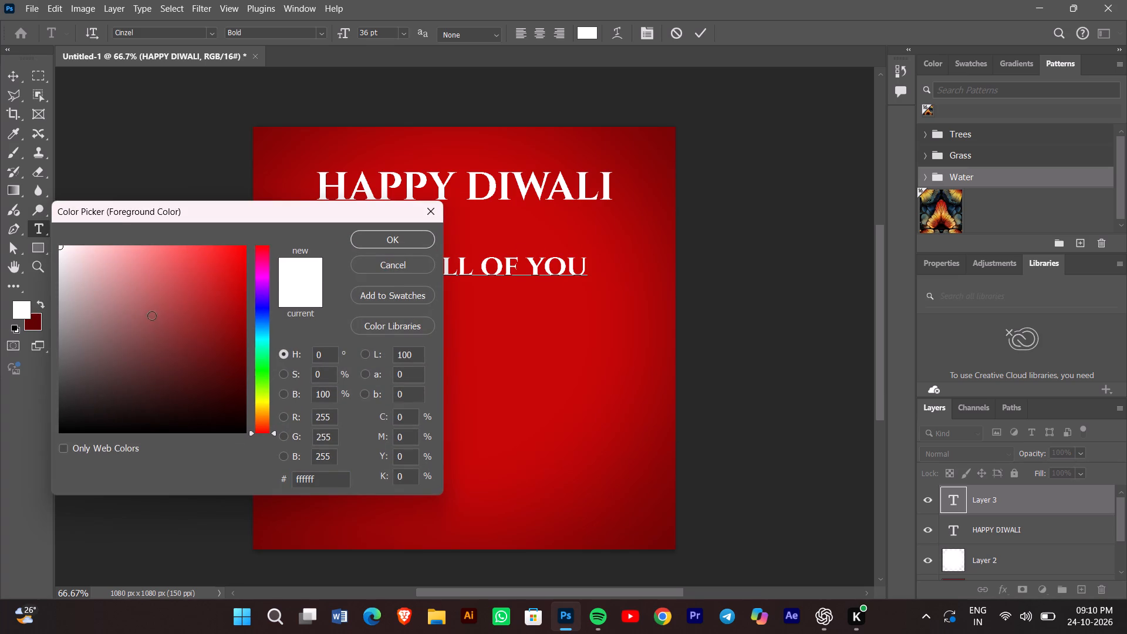
pyautogui.click(190, 310)
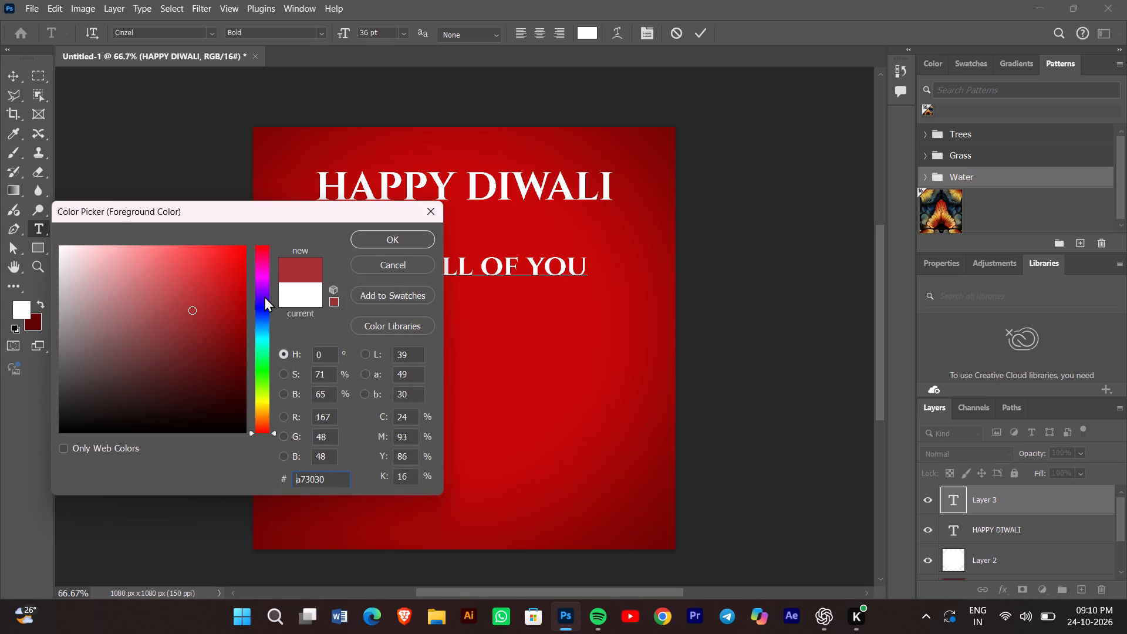
pyautogui.click(216, 269)
pyautogui.click(222, 320)
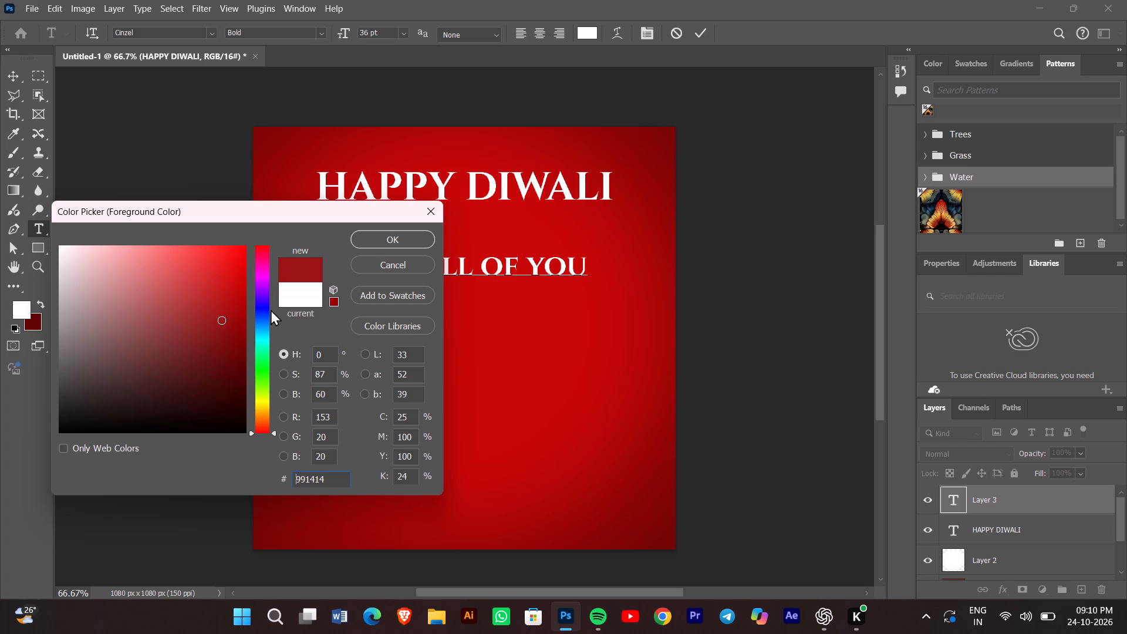
pyautogui.click(395, 234)
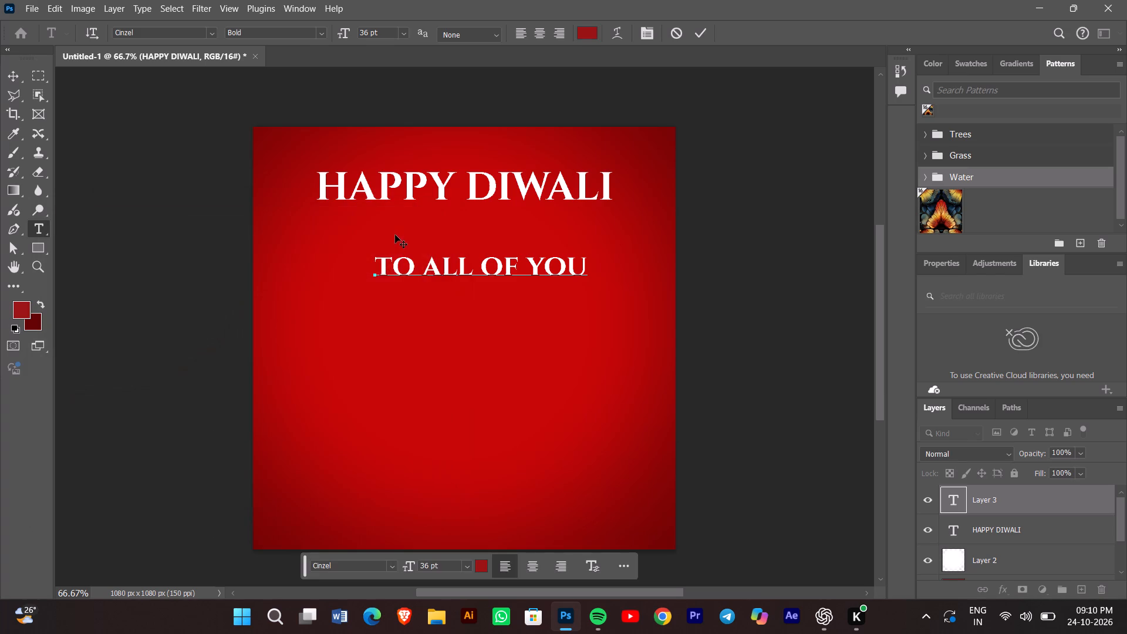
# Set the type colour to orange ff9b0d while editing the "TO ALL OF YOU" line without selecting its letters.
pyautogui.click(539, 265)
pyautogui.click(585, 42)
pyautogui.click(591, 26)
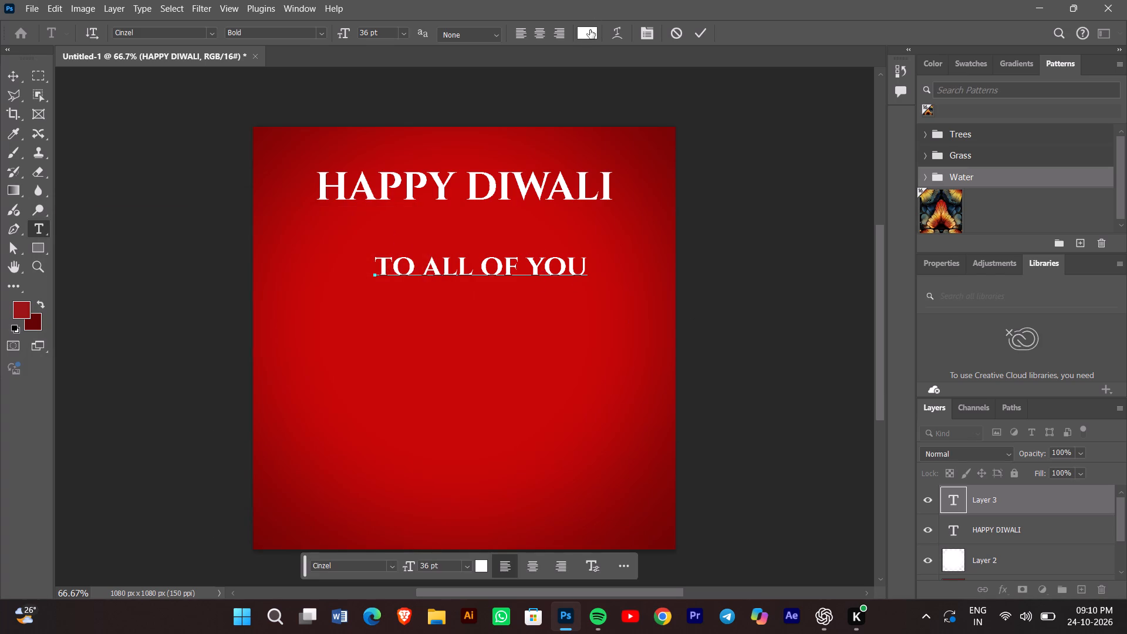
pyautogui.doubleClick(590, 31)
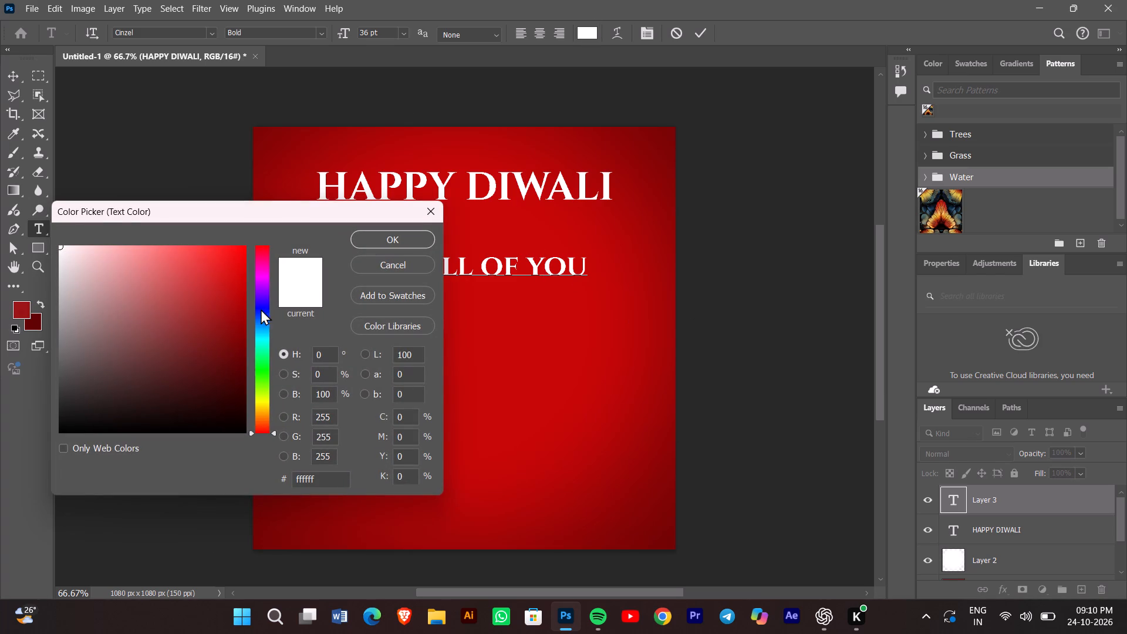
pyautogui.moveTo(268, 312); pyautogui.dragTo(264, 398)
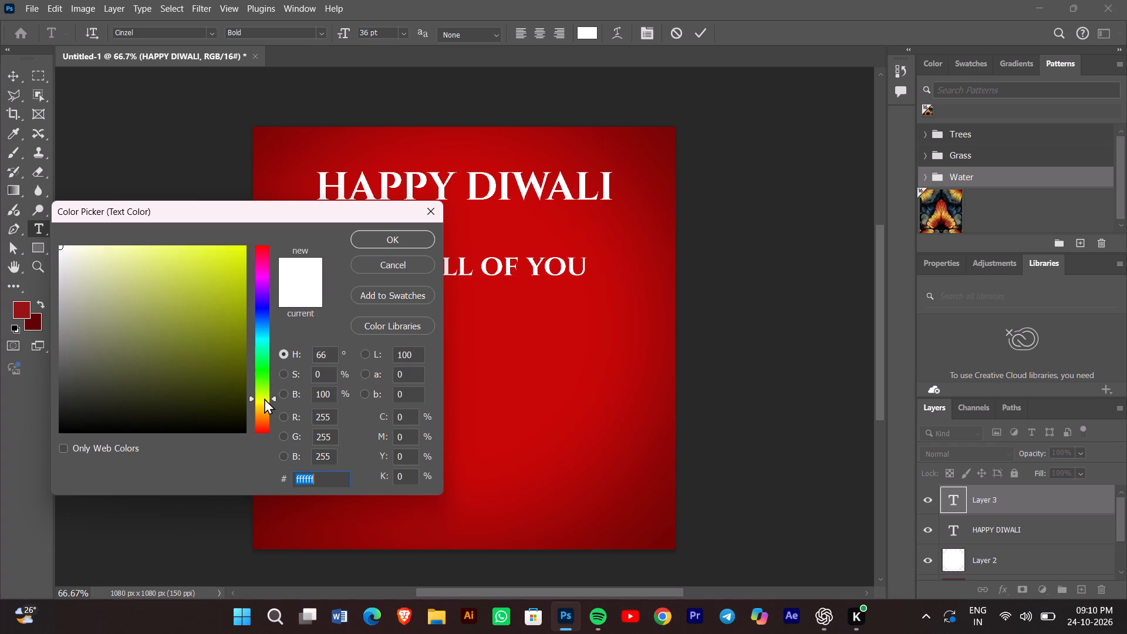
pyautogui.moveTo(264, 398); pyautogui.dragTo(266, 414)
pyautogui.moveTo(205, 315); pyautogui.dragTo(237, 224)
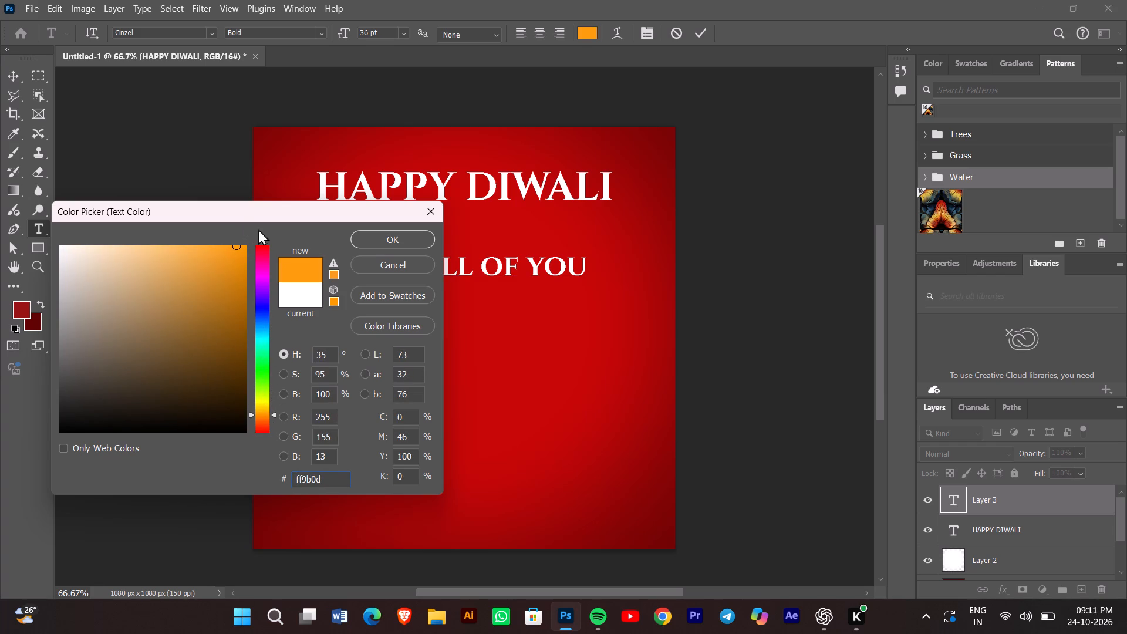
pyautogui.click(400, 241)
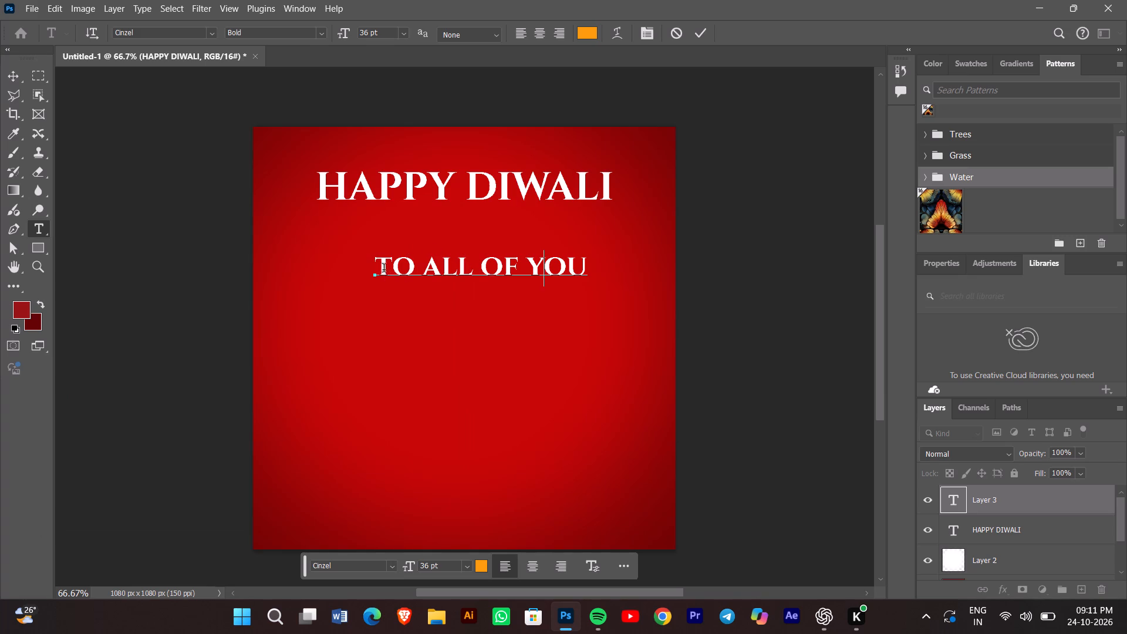
# Recolour the whole "TO ALL OF YOU" text to light pink ea8181.
pyautogui.moveTo(380, 264); pyautogui.dragTo(599, 246)
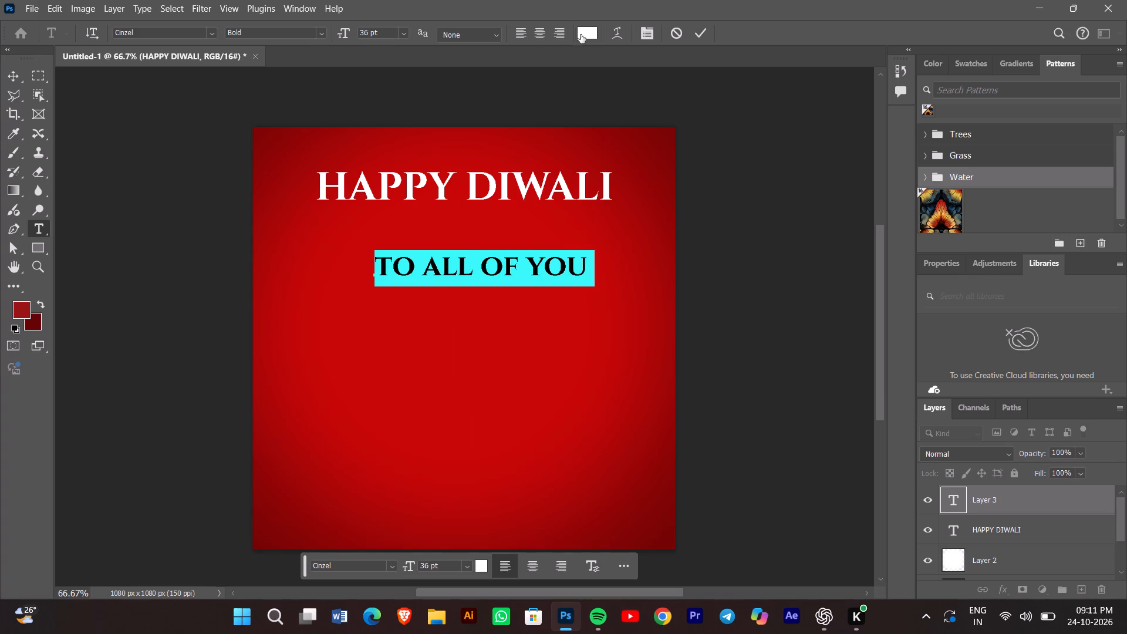
pyautogui.click(586, 30)
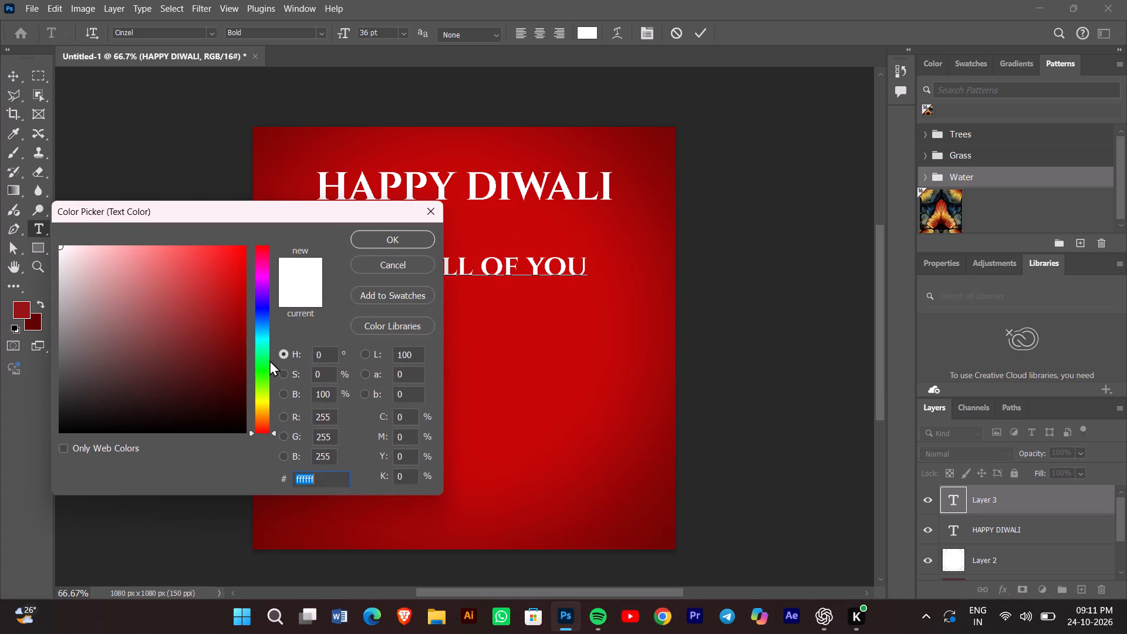
pyautogui.moveTo(258, 403); pyautogui.dragTo(262, 412)
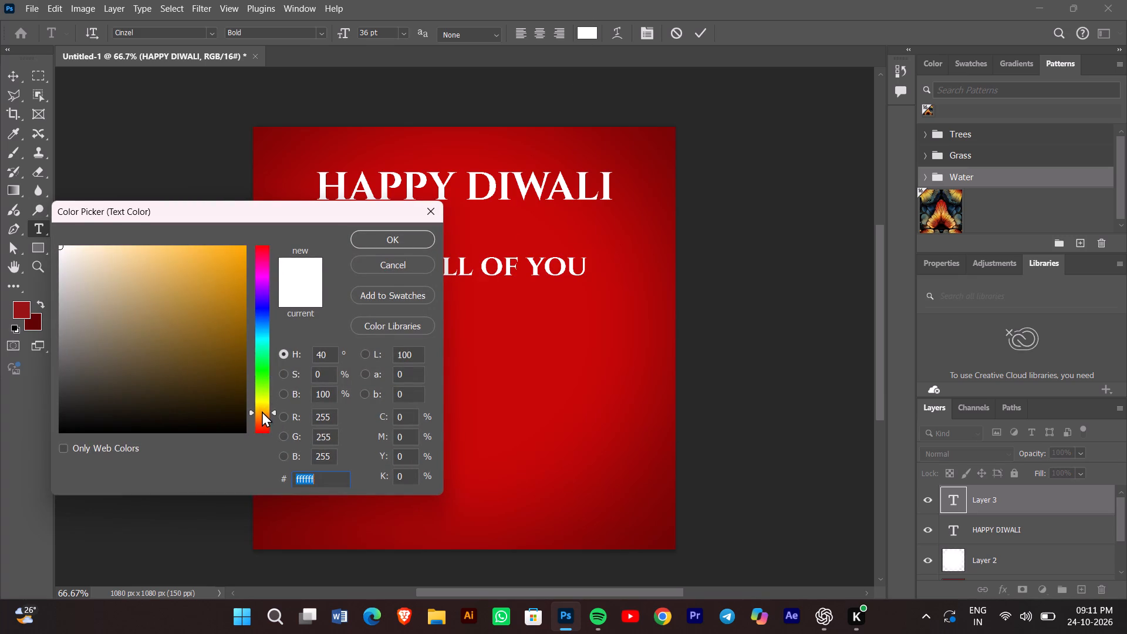
pyautogui.moveTo(218, 321); pyautogui.dragTo(210, 215)
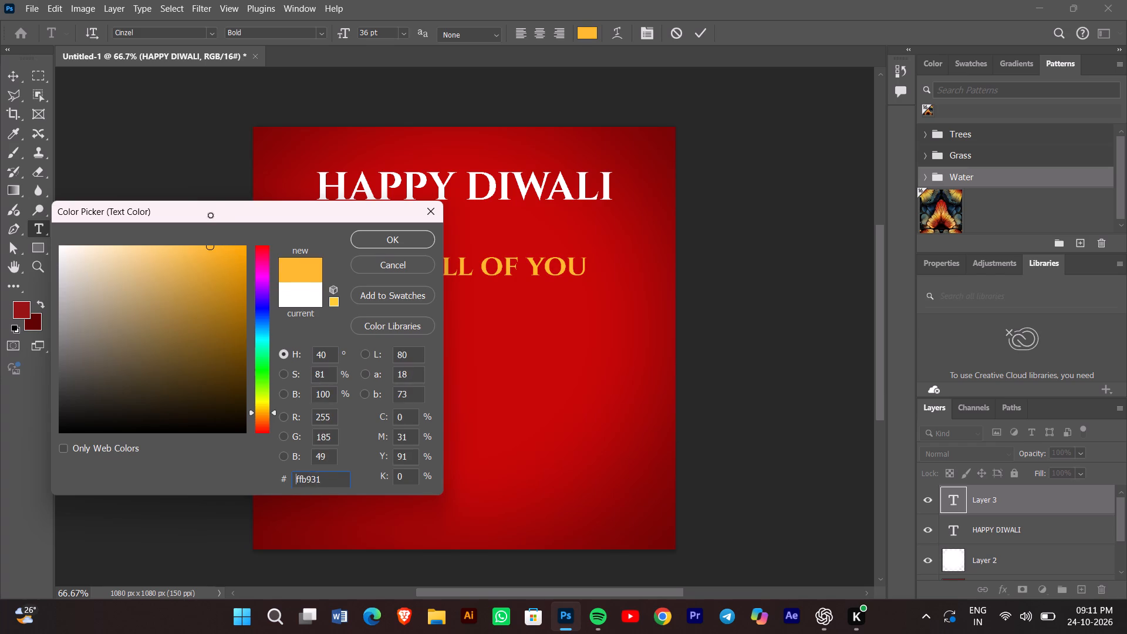
pyautogui.moveTo(210, 215); pyautogui.dragTo(174, 294)
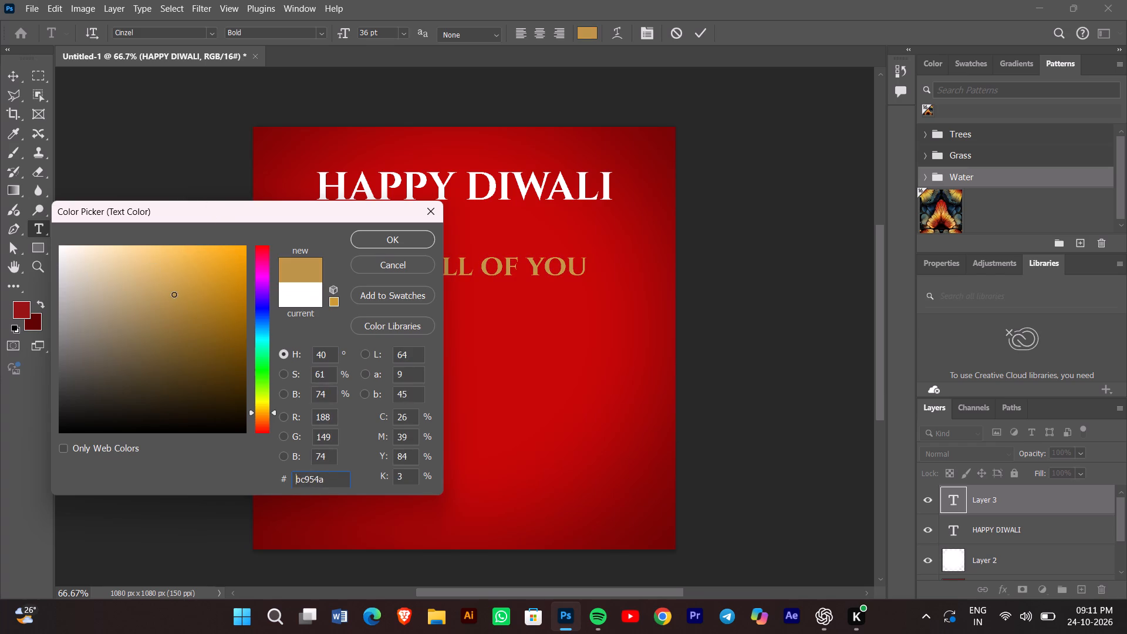
pyautogui.moveTo(174, 294); pyautogui.dragTo(193, 287)
pyautogui.moveTo(269, 292); pyautogui.dragTo(252, 227)
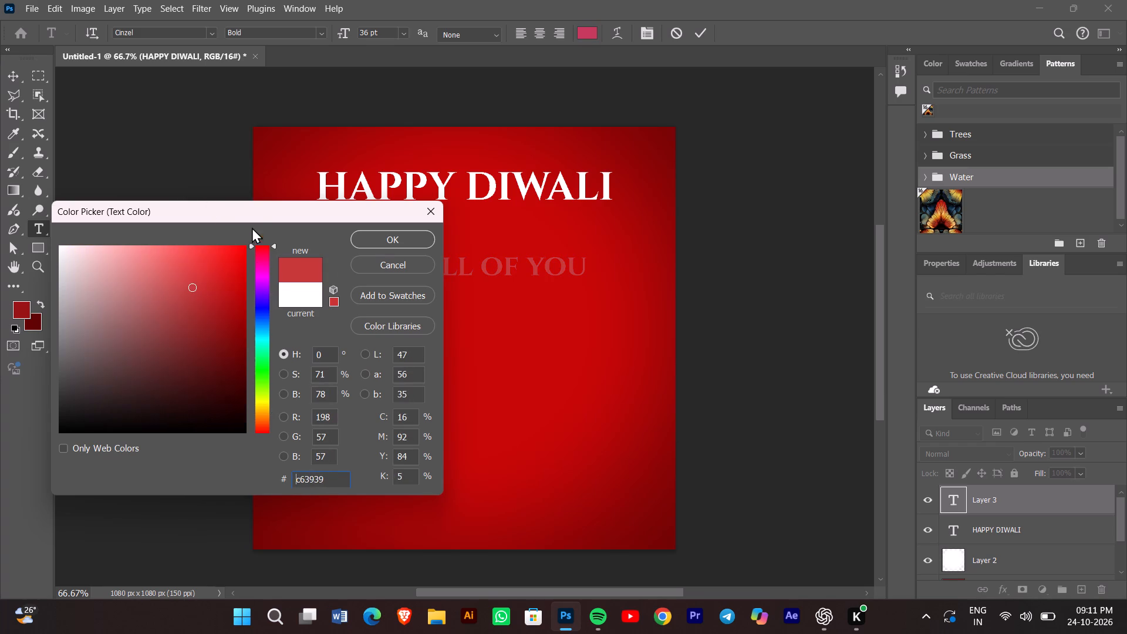
pyautogui.moveTo(252, 227); pyautogui.dragTo(254, 215)
pyautogui.moveTo(211, 291); pyautogui.dragTo(190, 262)
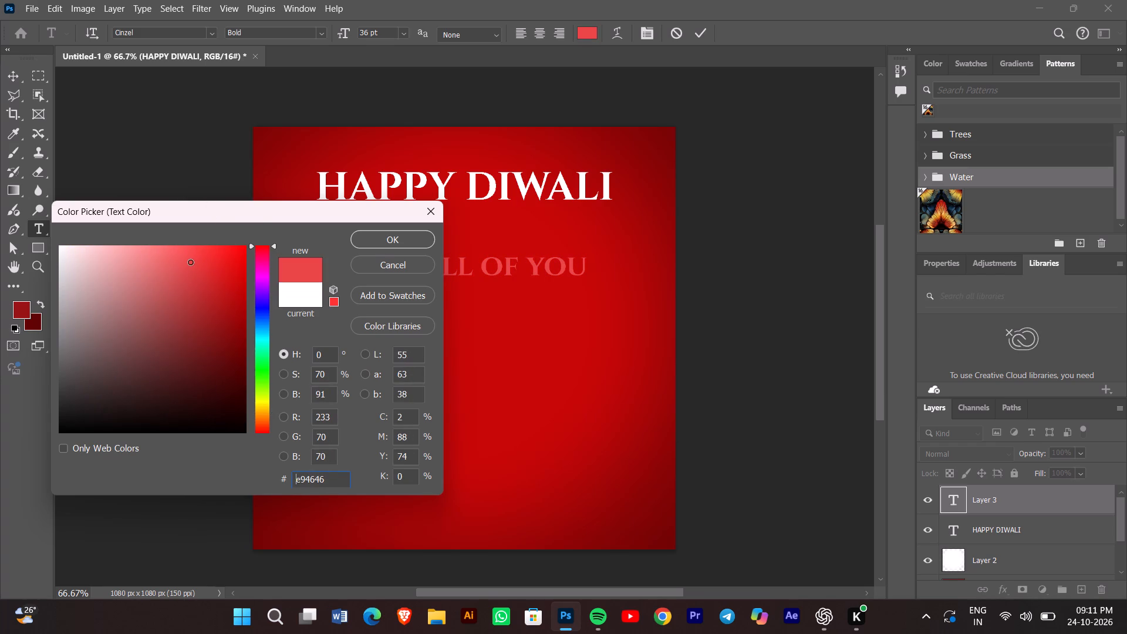
pyautogui.moveTo(190, 262); pyautogui.dragTo(182, 240)
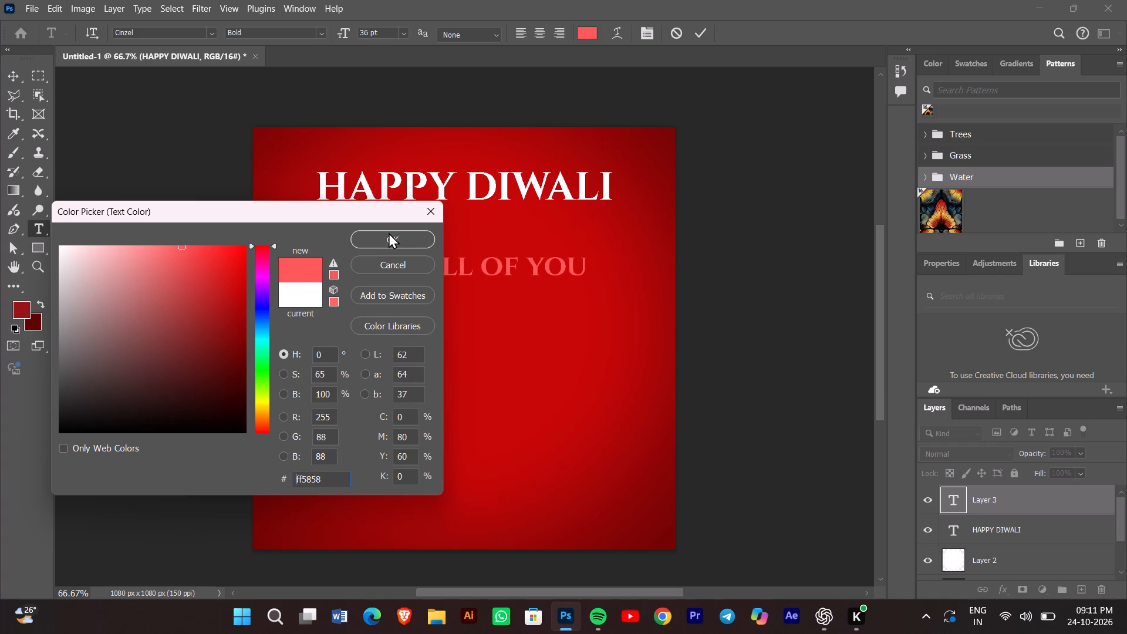
pyautogui.moveTo(204, 271); pyautogui.dragTo(177, 300)
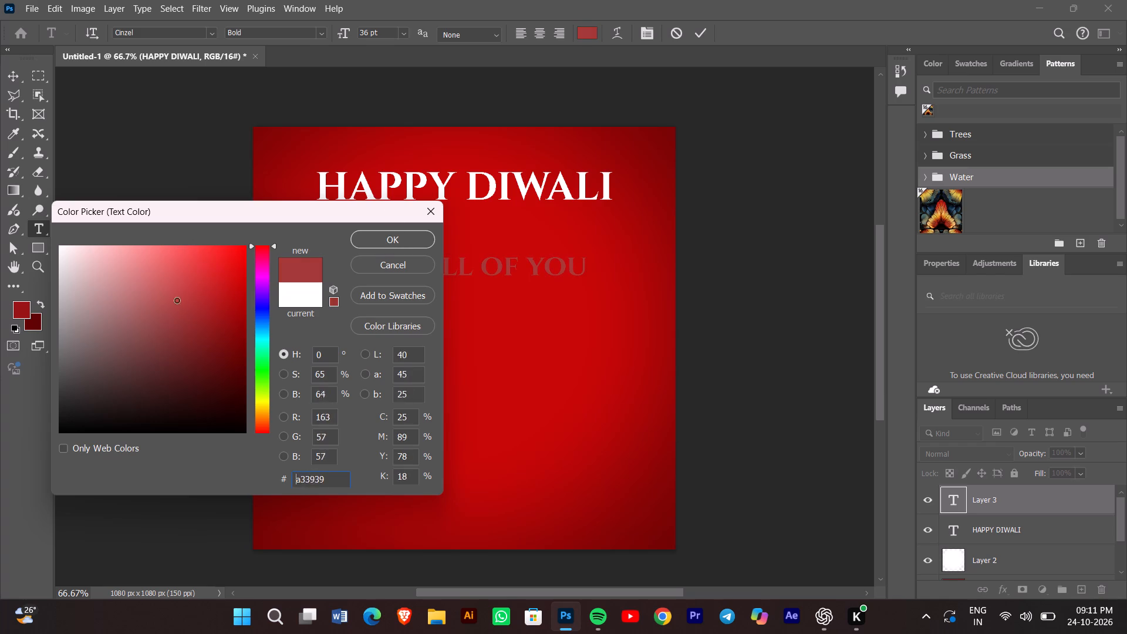
pyautogui.moveTo(177, 300); pyautogui.dragTo(143, 261)
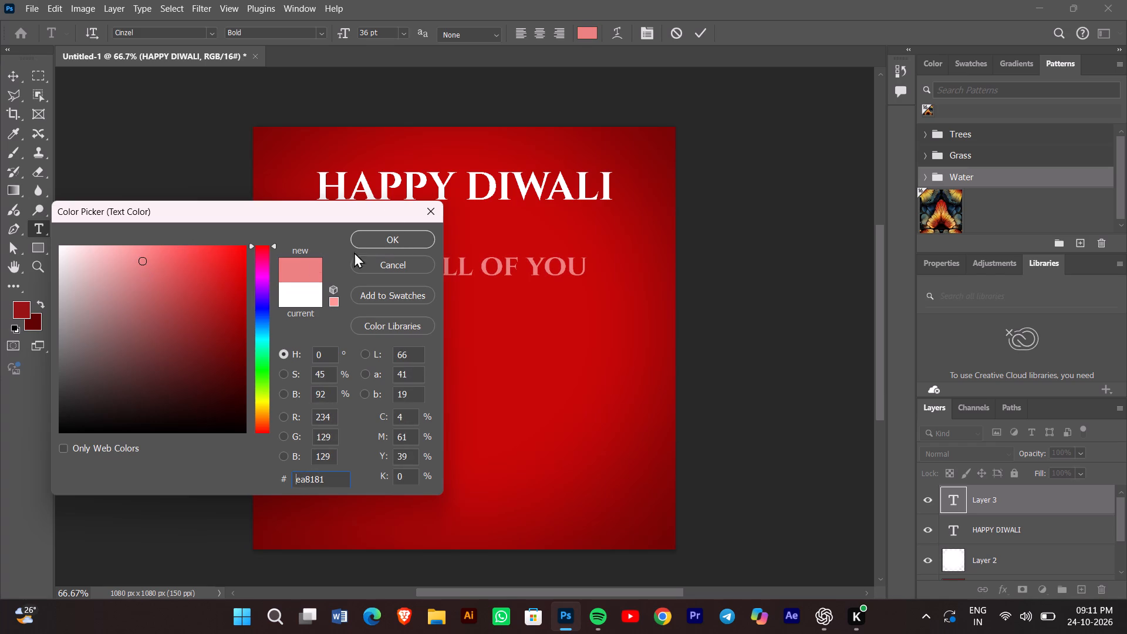
pyautogui.click(378, 237)
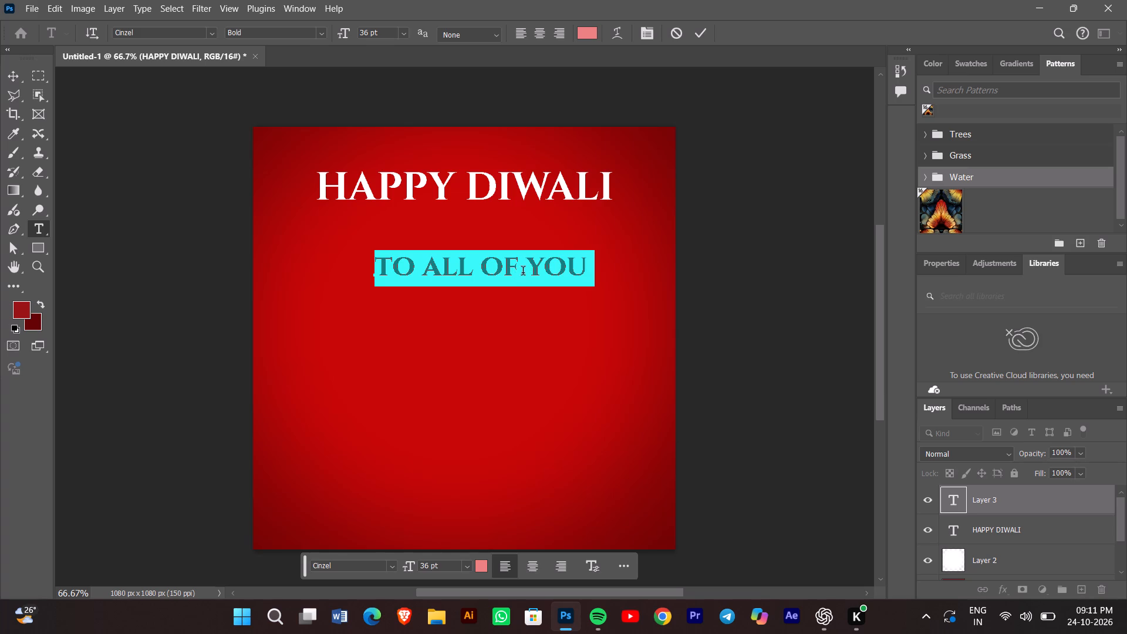
pyautogui.press('Up')
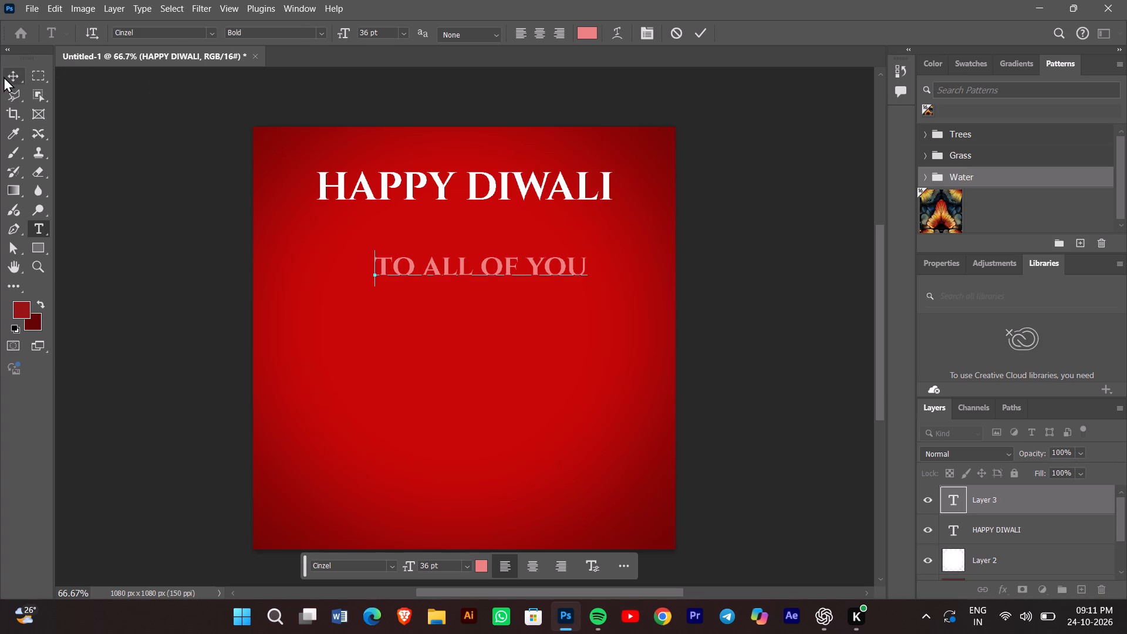
# Move the "TO ALL OF YOU" line up and centre it horizontally directly beneath the "HAPPY DIWALI" heading.
pyautogui.click(4, 76)
pyautogui.moveTo(419, 272); pyautogui.dragTo(412, 207)
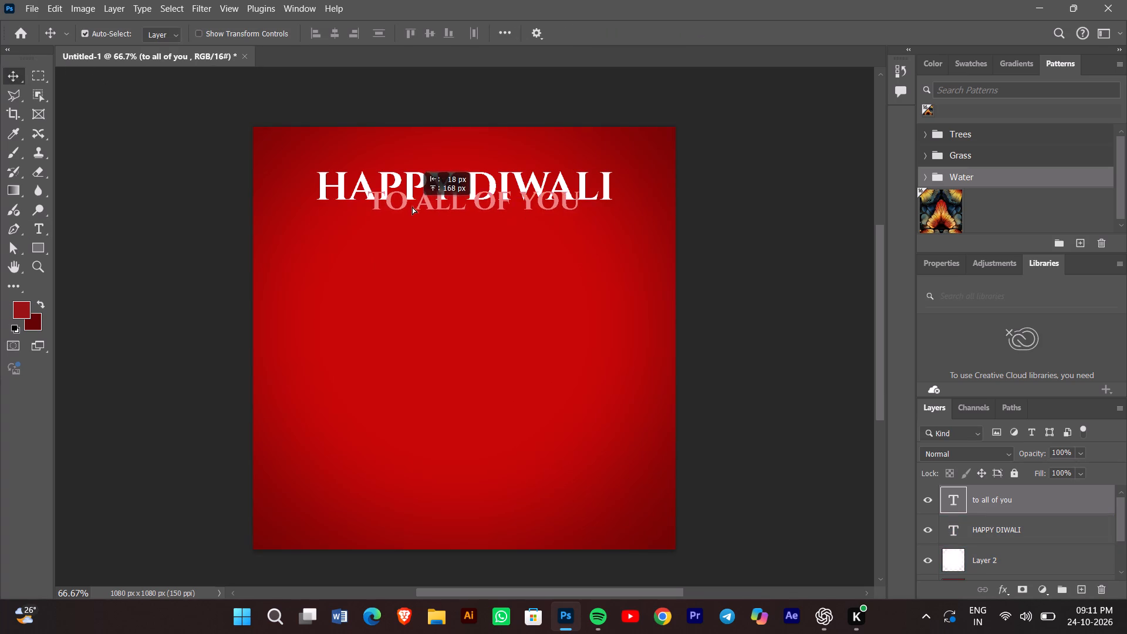
pyautogui.moveTo(412, 207); pyautogui.dragTo(411, 212)
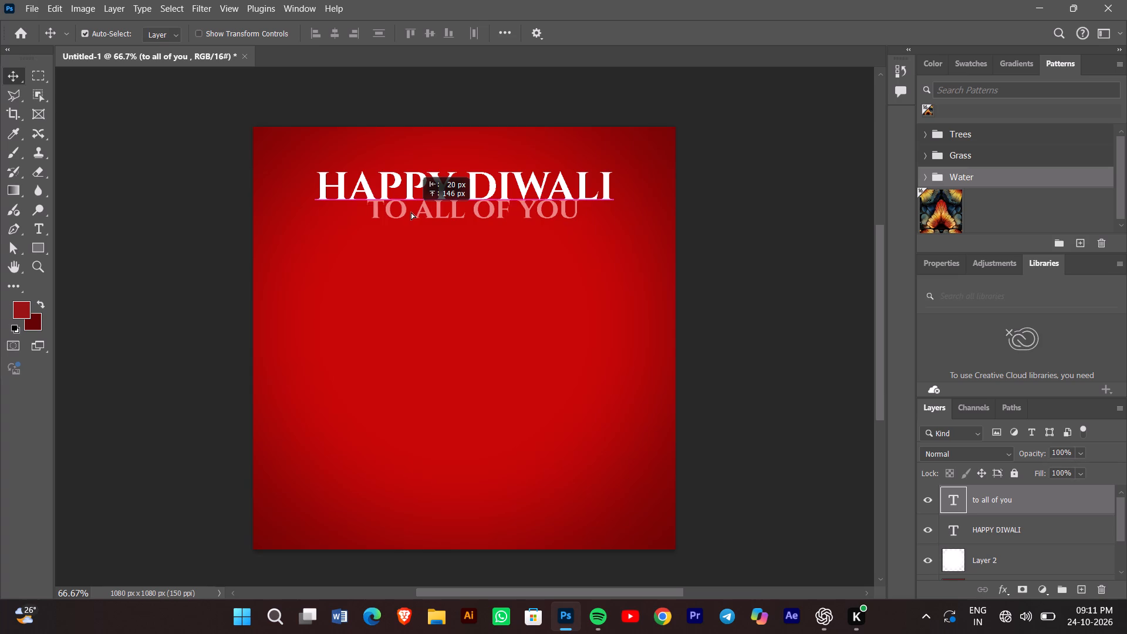
pyautogui.moveTo(411, 212); pyautogui.dragTo(408, 210)
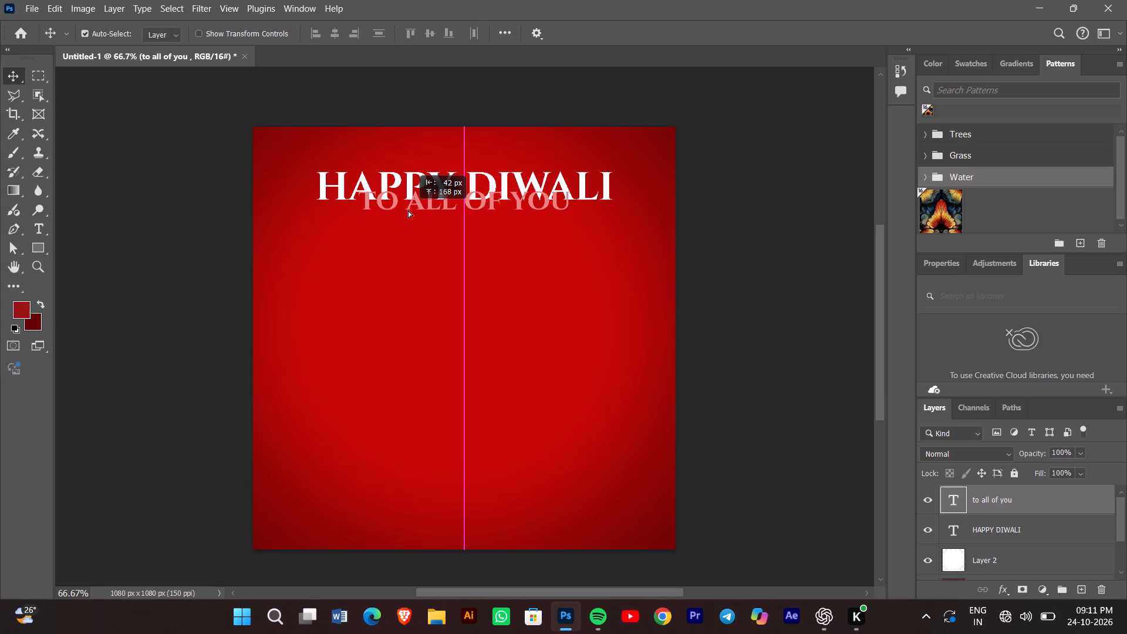
pyautogui.moveTo(408, 210); pyautogui.dragTo(408, 211)
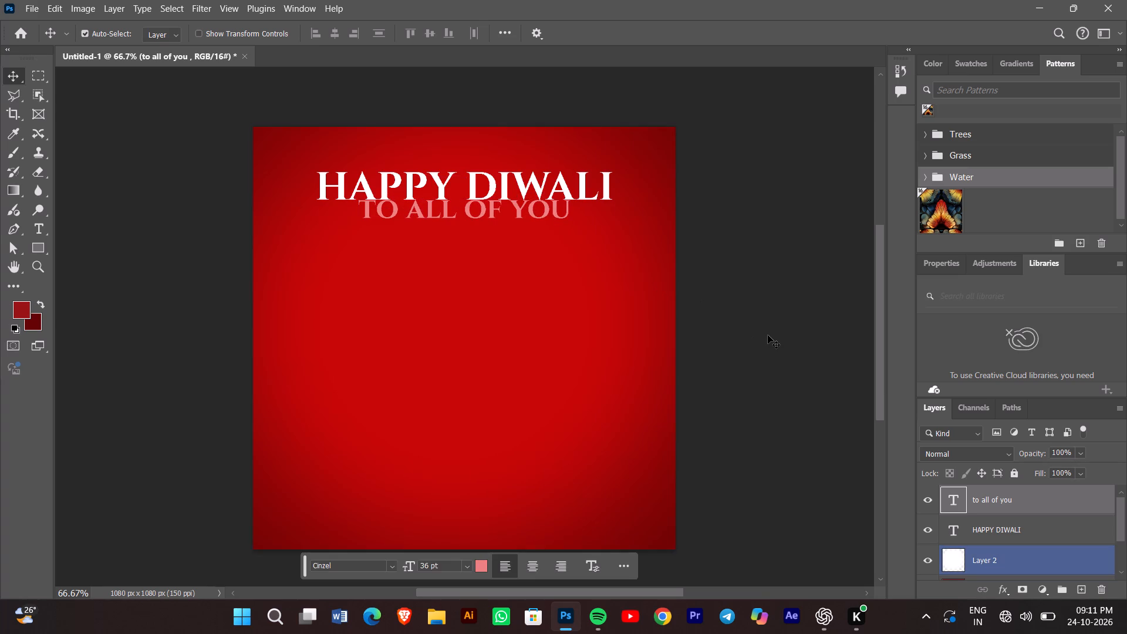
pyautogui.write('}}}{{{')
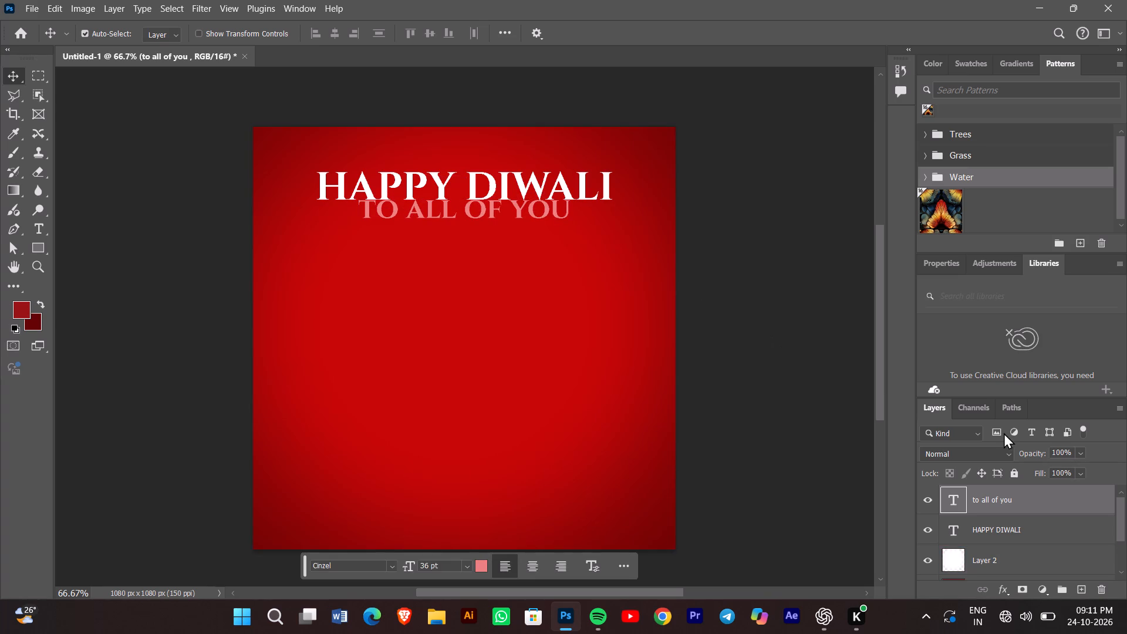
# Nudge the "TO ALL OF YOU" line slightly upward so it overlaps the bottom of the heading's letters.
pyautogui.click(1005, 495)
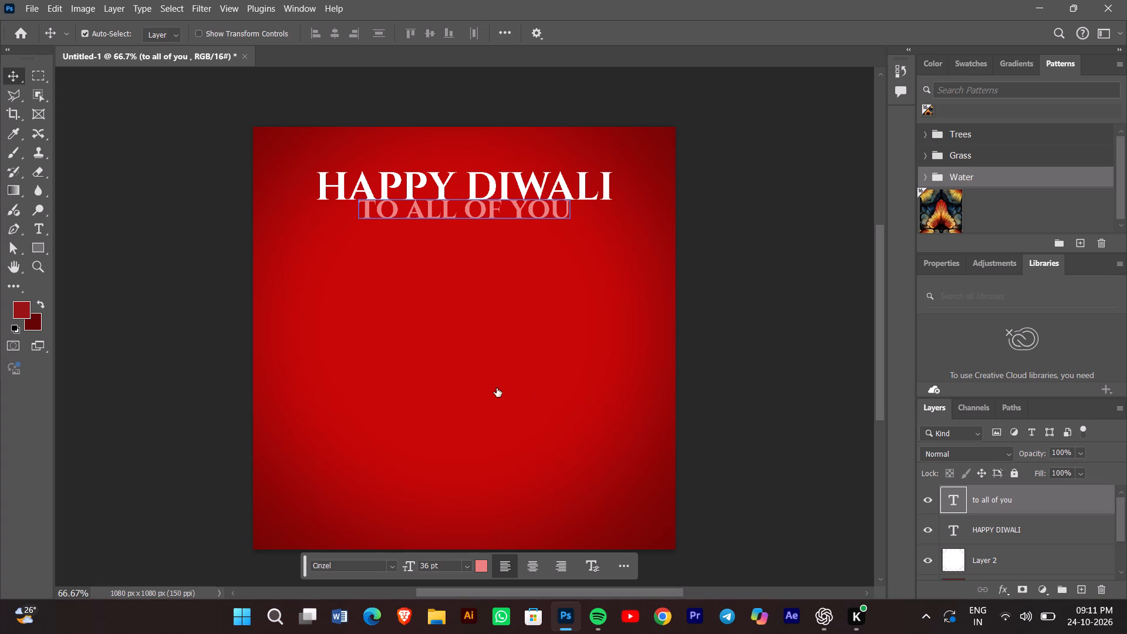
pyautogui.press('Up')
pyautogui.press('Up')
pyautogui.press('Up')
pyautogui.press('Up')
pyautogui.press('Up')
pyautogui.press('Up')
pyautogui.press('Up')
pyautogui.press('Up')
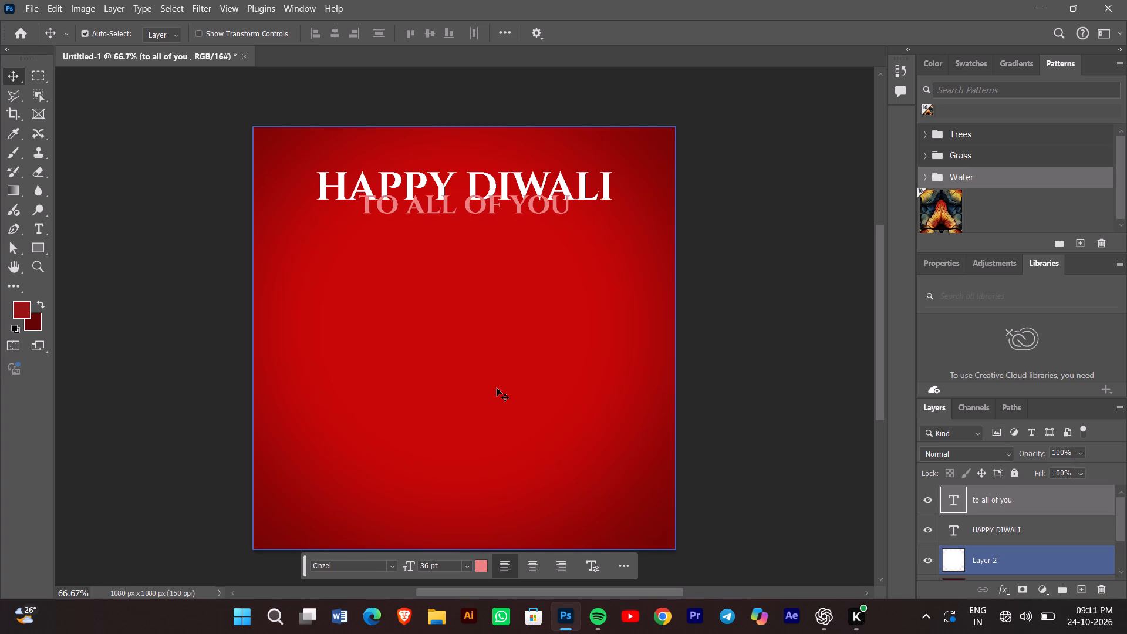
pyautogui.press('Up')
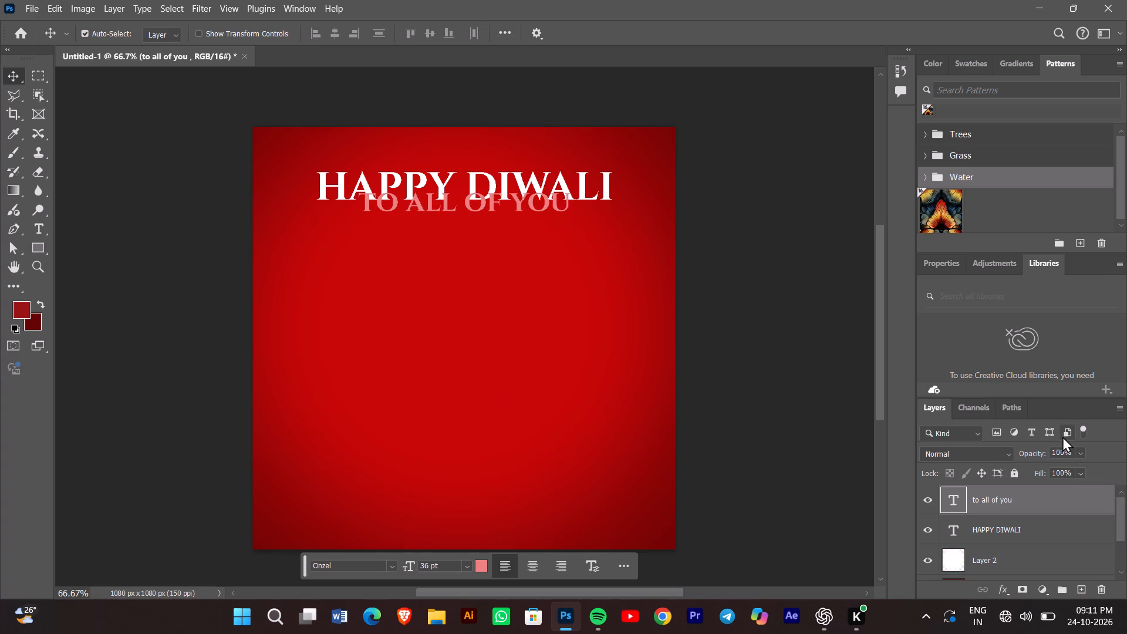
# Reorder the layers so "HAPPY DIWALI" sits above "to all of you".
pyautogui.moveTo(1021, 530); pyautogui.dragTo(1018, 498)
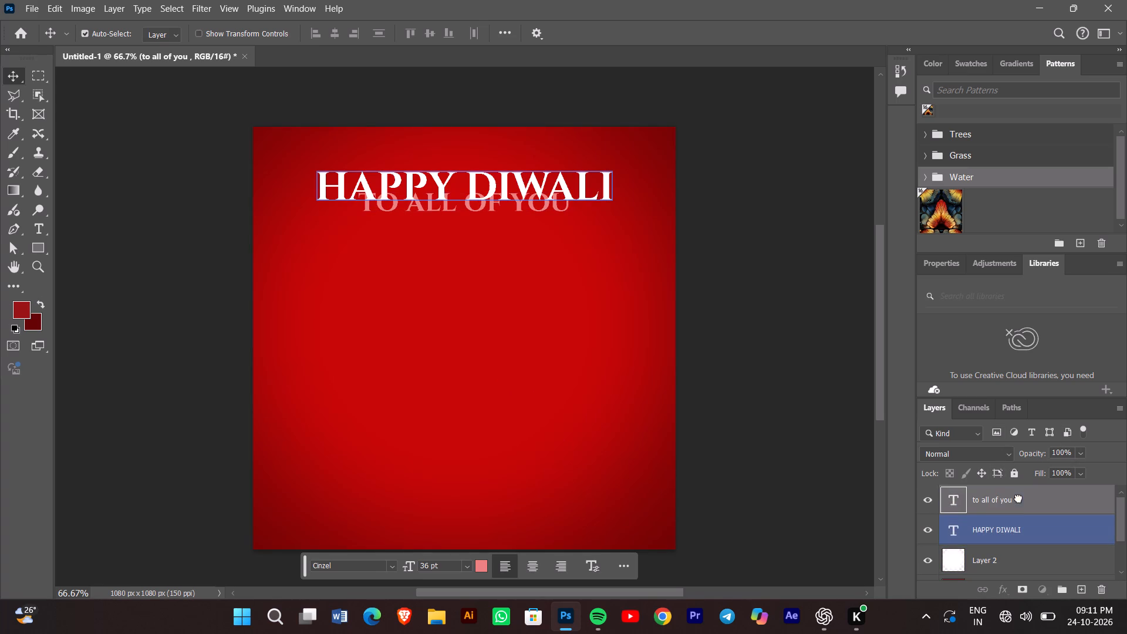
pyautogui.click(748, 420)
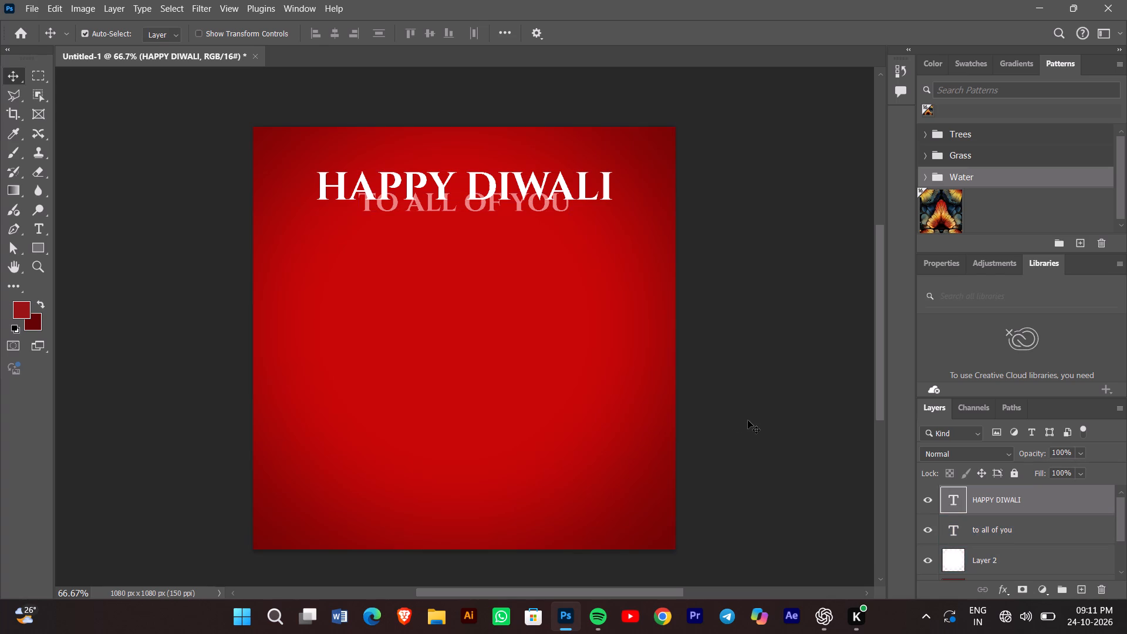
# Reposition the "TO ALL OF YOU" line horizontally centred, with its top edge touching the bottom of the "HAPPY DIWALI" heading.
pyautogui.moveTo(502, 205); pyautogui.dragTo(501, 235)
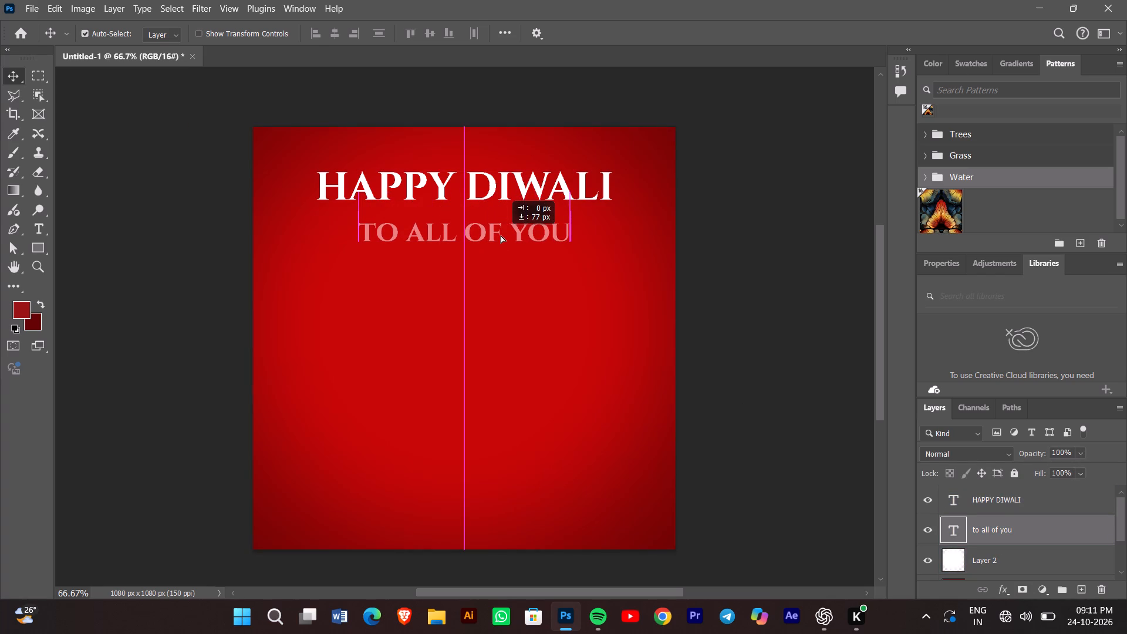
pyautogui.moveTo(501, 235); pyautogui.dragTo(471, 153)
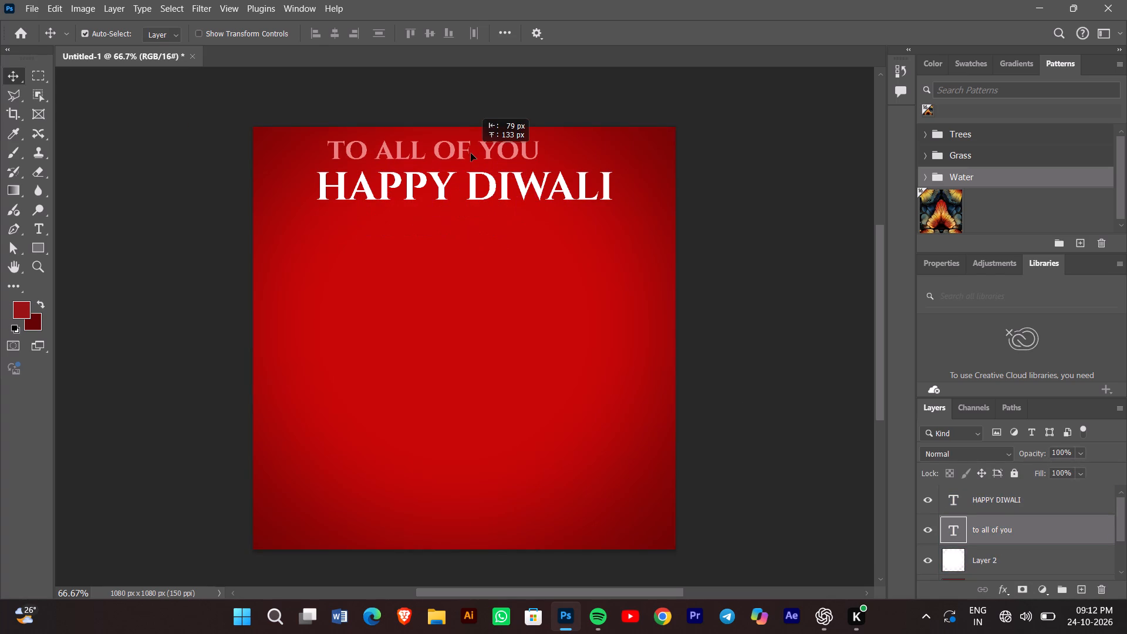
pyautogui.moveTo(471, 153); pyautogui.dragTo(487, 210)
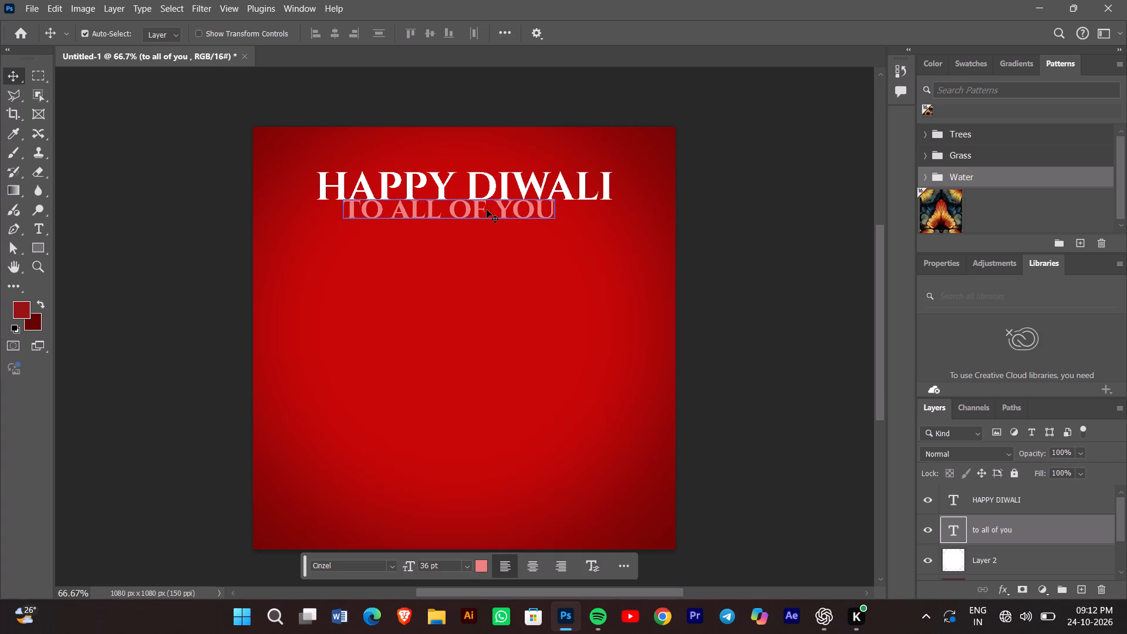
pyautogui.click(786, 269)
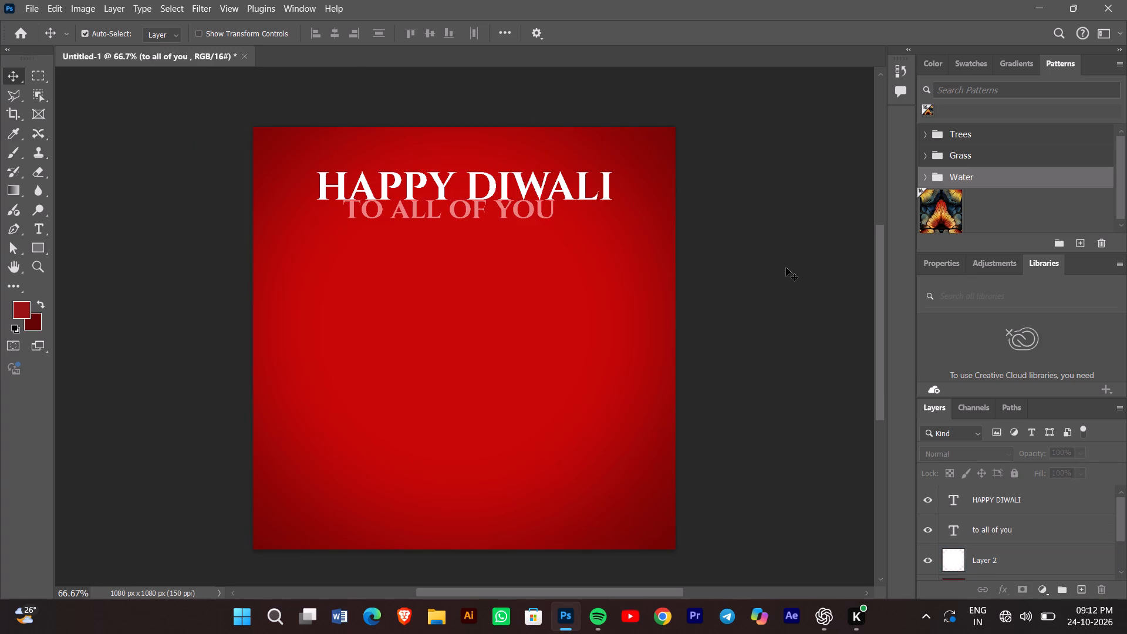
pyautogui.moveTo(532, 213); pyautogui.dragTo(534, 221)
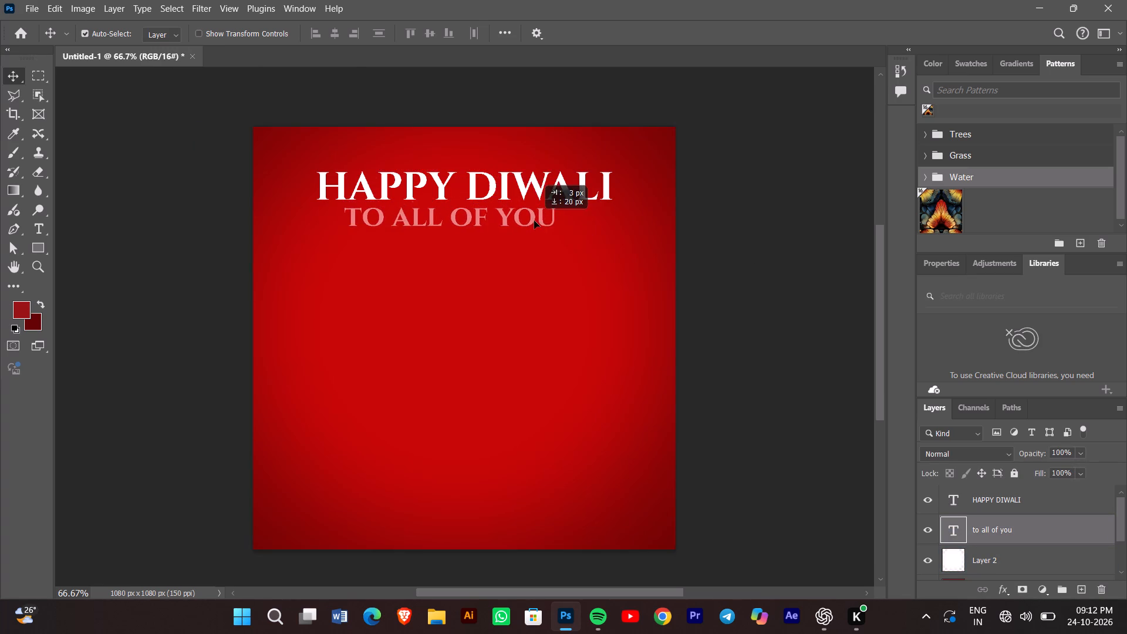
pyautogui.moveTo(534, 221); pyautogui.dragTo(541, 218)
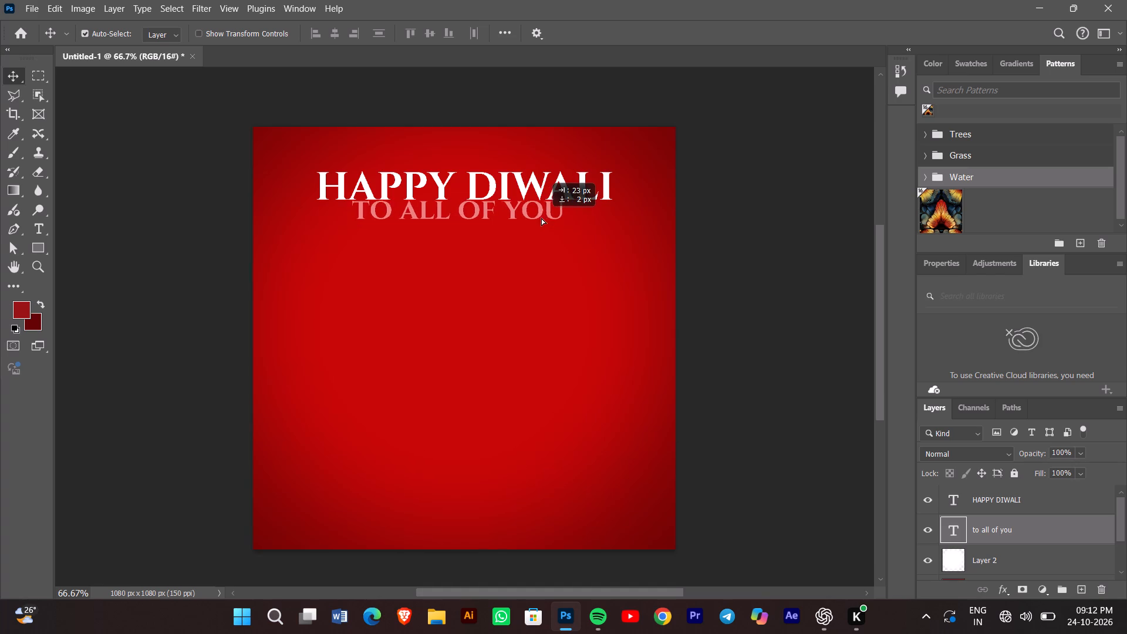
pyautogui.moveTo(541, 218); pyautogui.dragTo(542, 218)
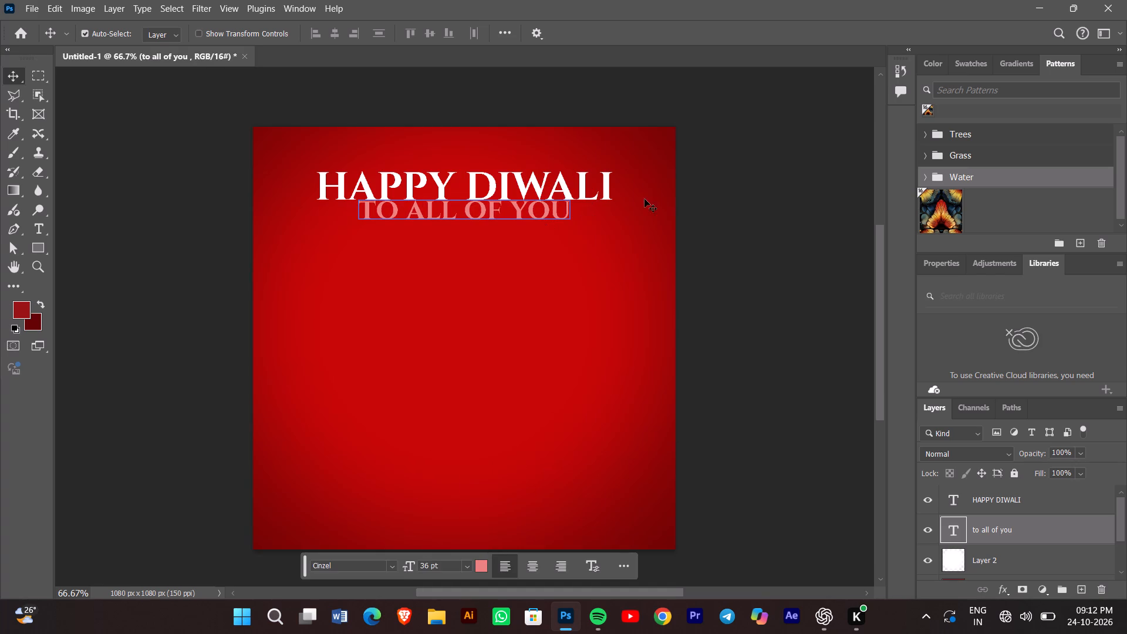
# Deselect the text layer and set the Gradient tool to Gradient mode with the linear style.
pyautogui.click(738, 232)
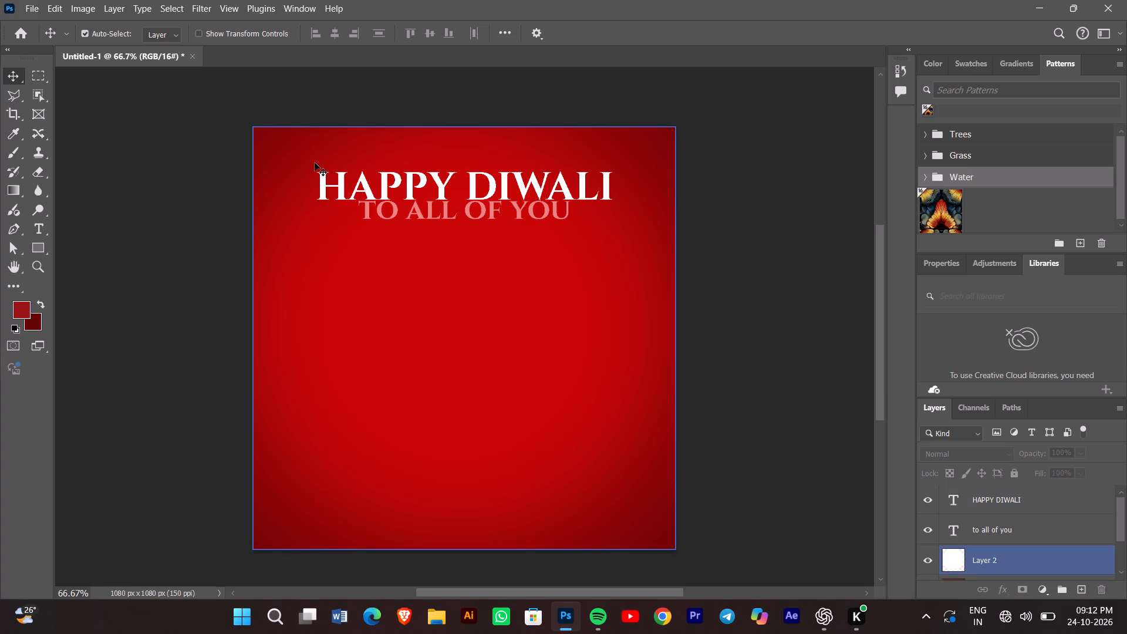
pyautogui.click(19, 195)
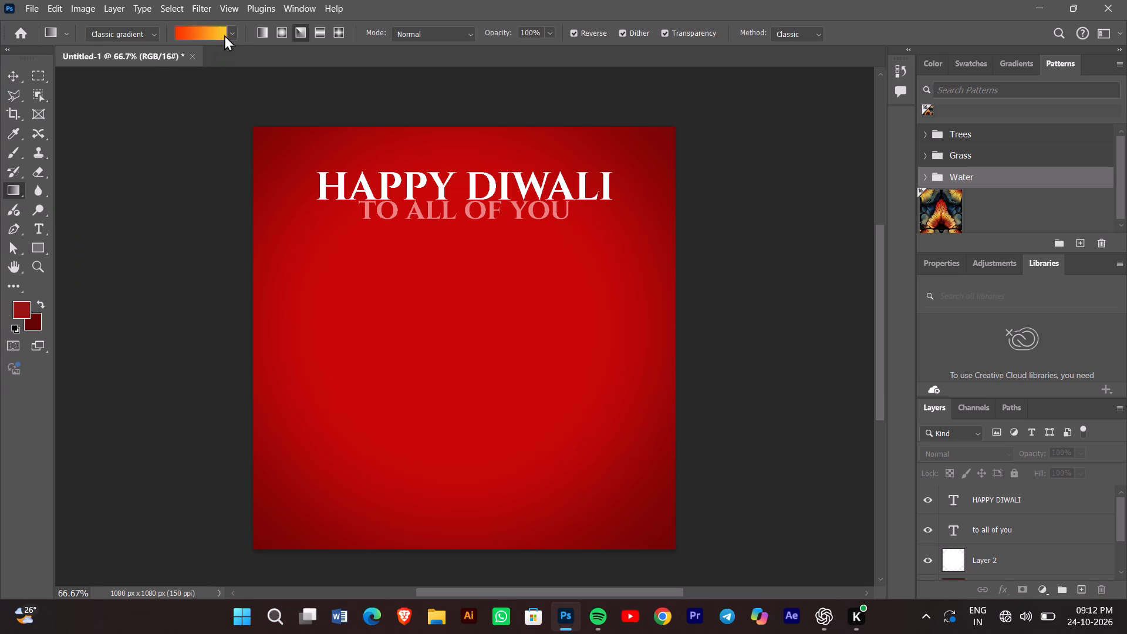
pyautogui.click(227, 34)
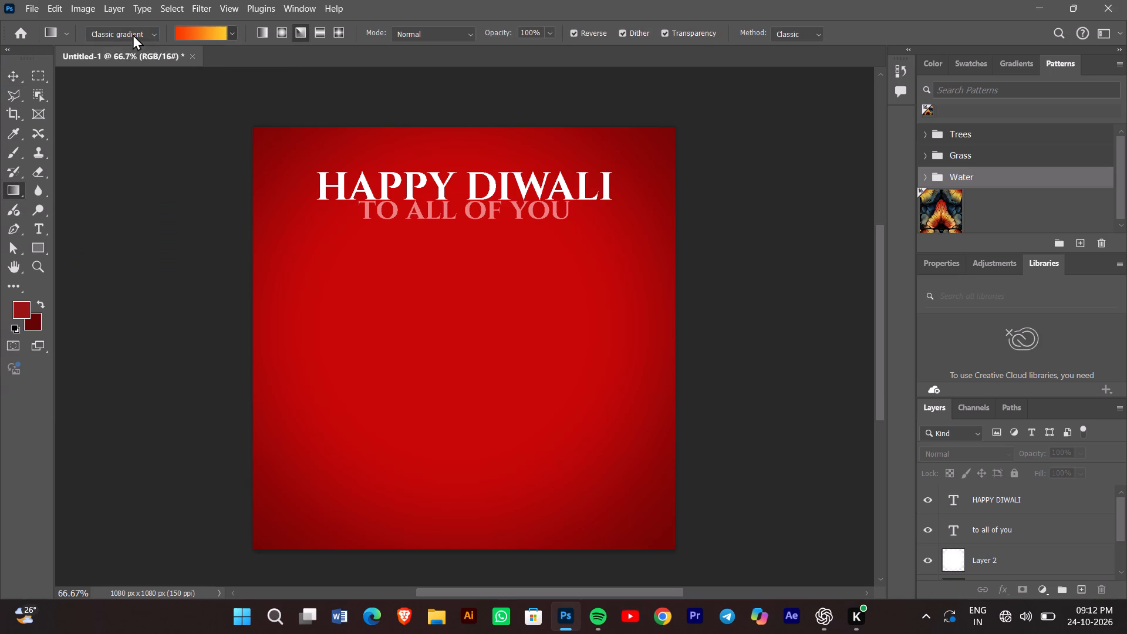
pyautogui.click(133, 34)
pyautogui.click(127, 51)
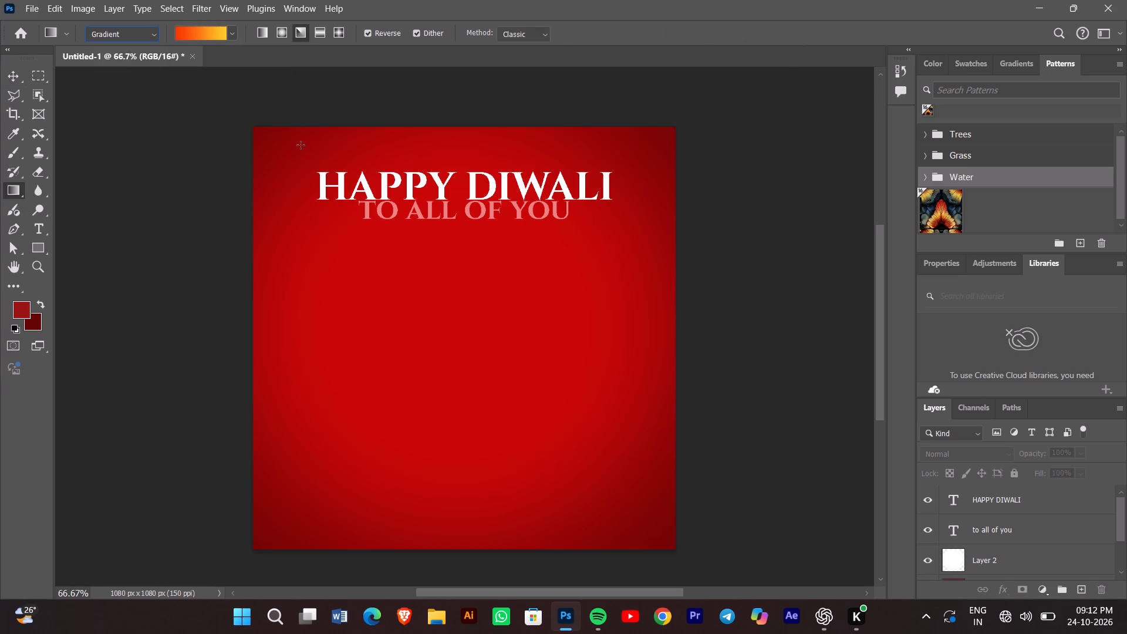
pyautogui.click(262, 33)
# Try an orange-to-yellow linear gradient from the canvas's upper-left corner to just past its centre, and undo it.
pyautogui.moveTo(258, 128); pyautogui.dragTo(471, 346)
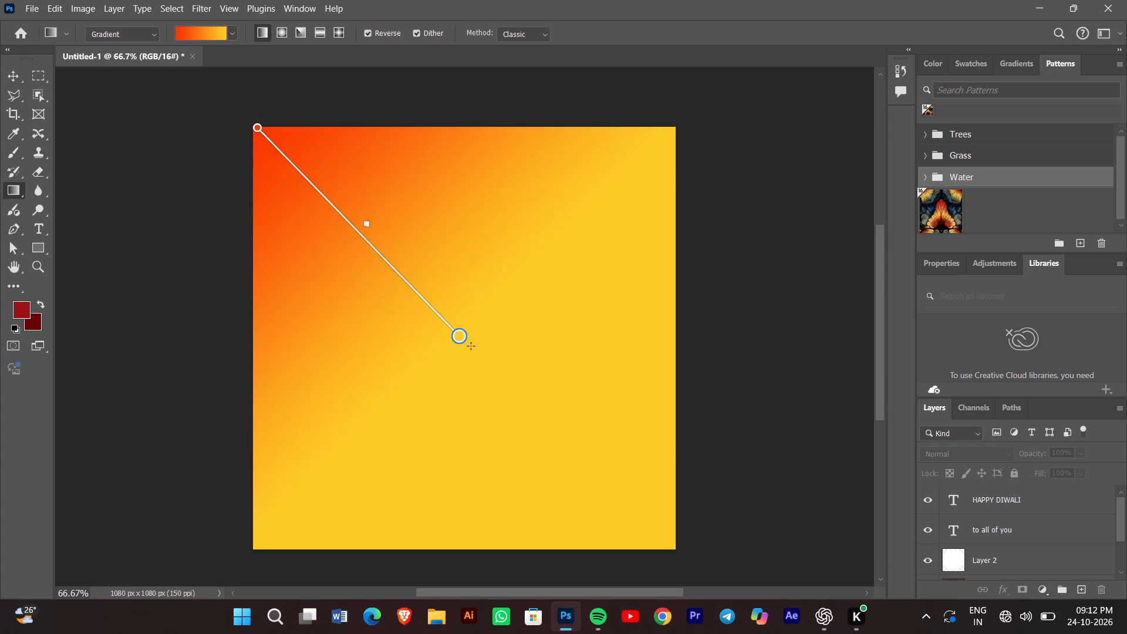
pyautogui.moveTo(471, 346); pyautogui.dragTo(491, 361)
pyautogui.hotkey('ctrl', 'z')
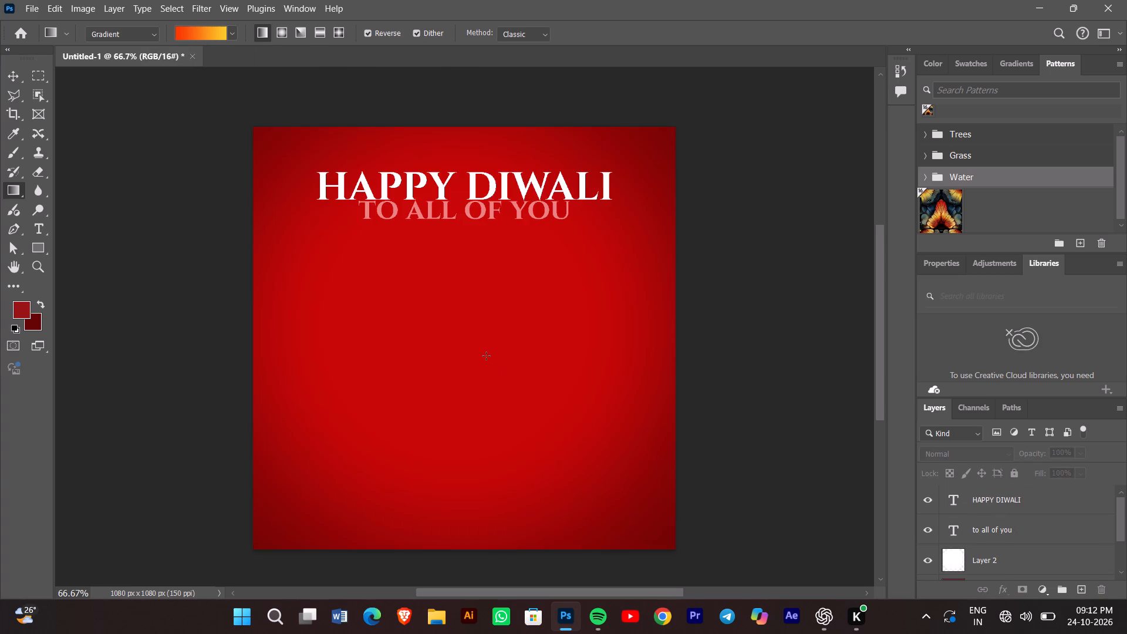
# Choose the black-to-white preset below the Neutrals group as the gradient.
pyautogui.click(234, 27)
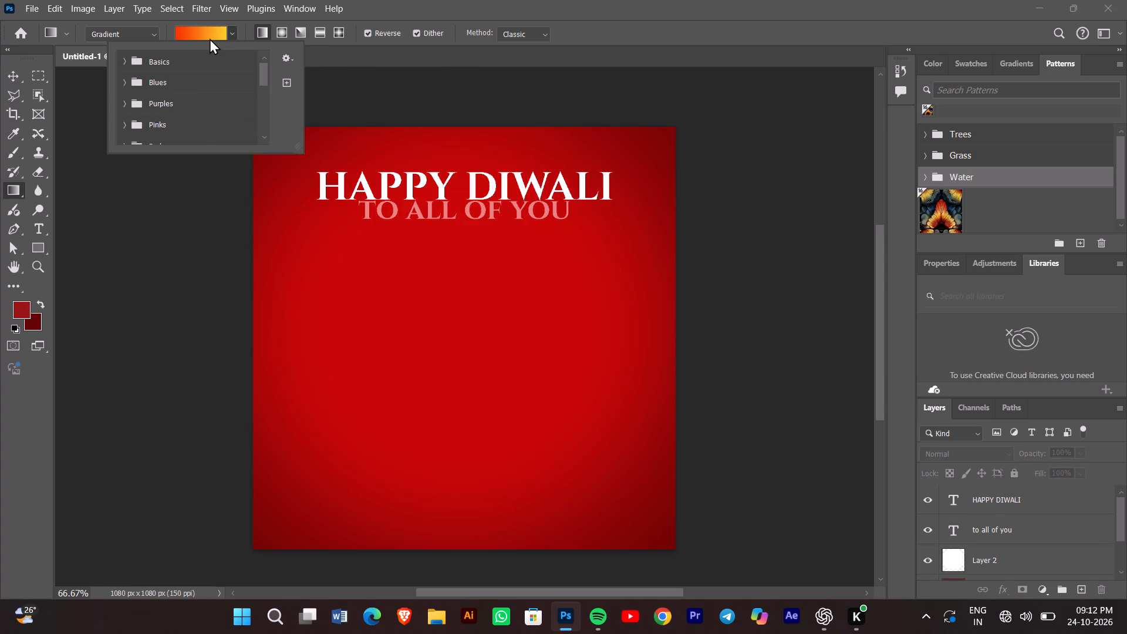
pyautogui.tripleClick(208, 31)
pyautogui.click(208, 31)
pyautogui.click(208, 31)
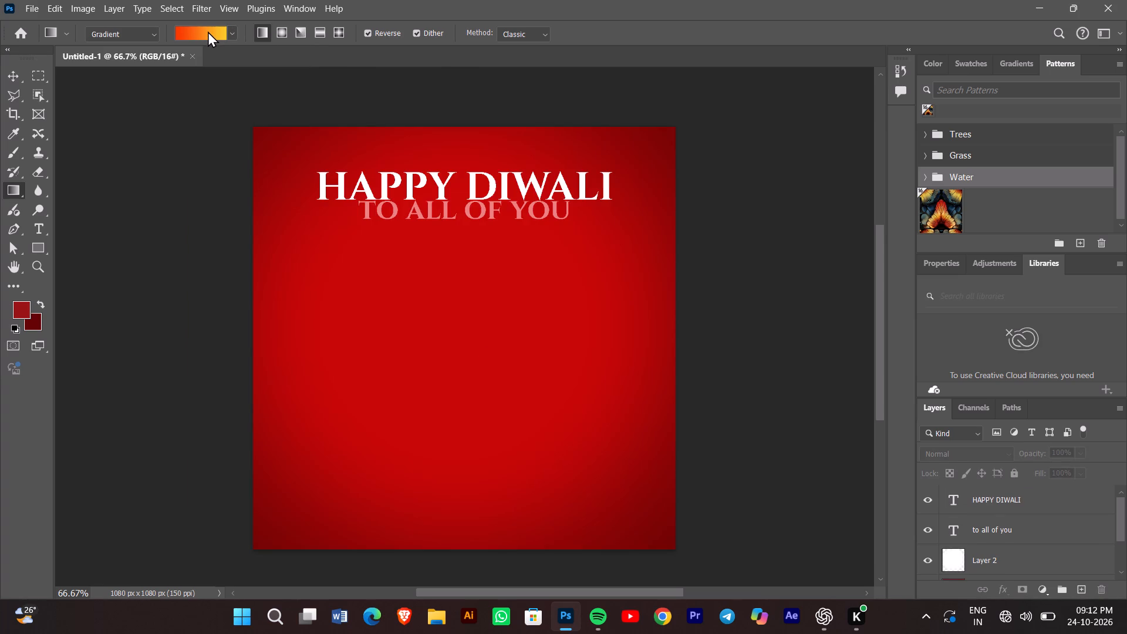
pyautogui.click(207, 31)
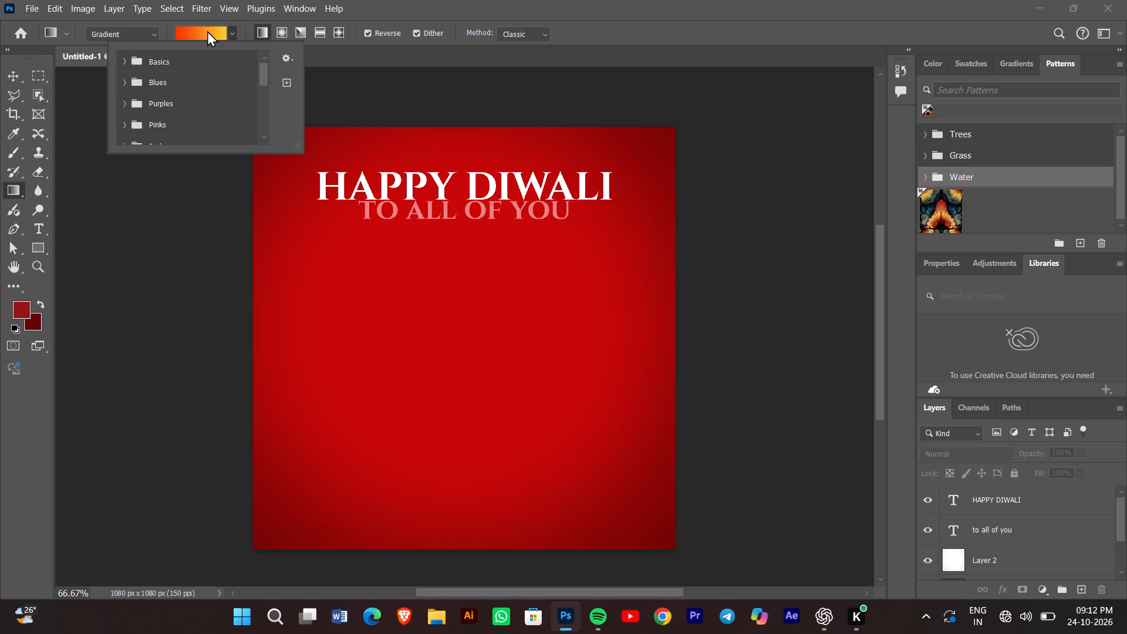
pyautogui.scroll(-3, 212, 122)
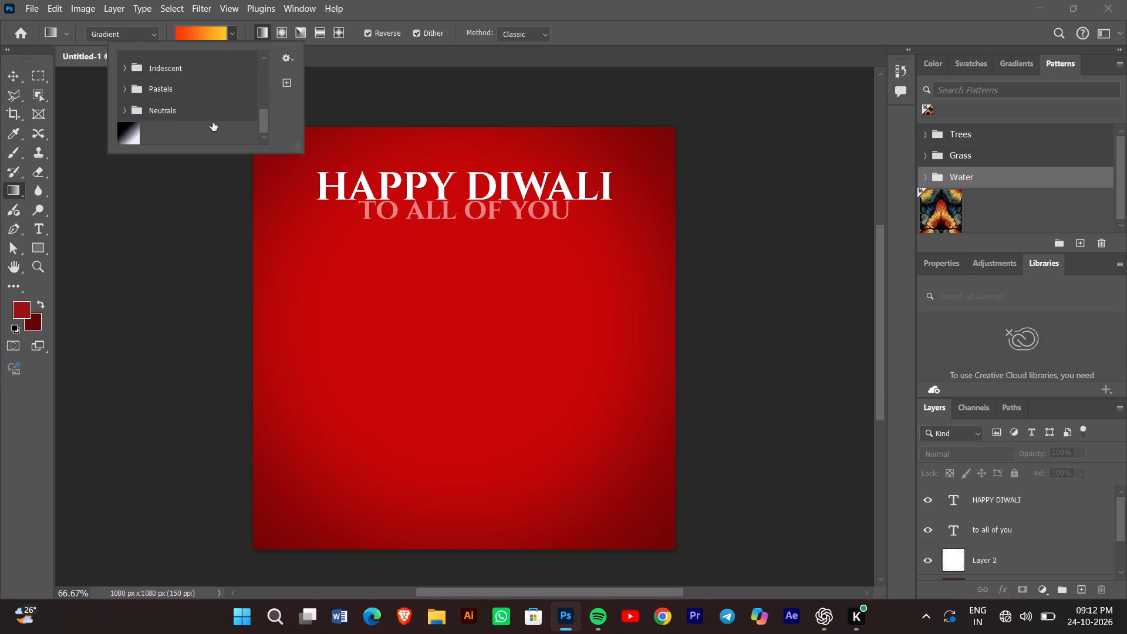
pyautogui.click(133, 126)
pyautogui.click(176, 318)
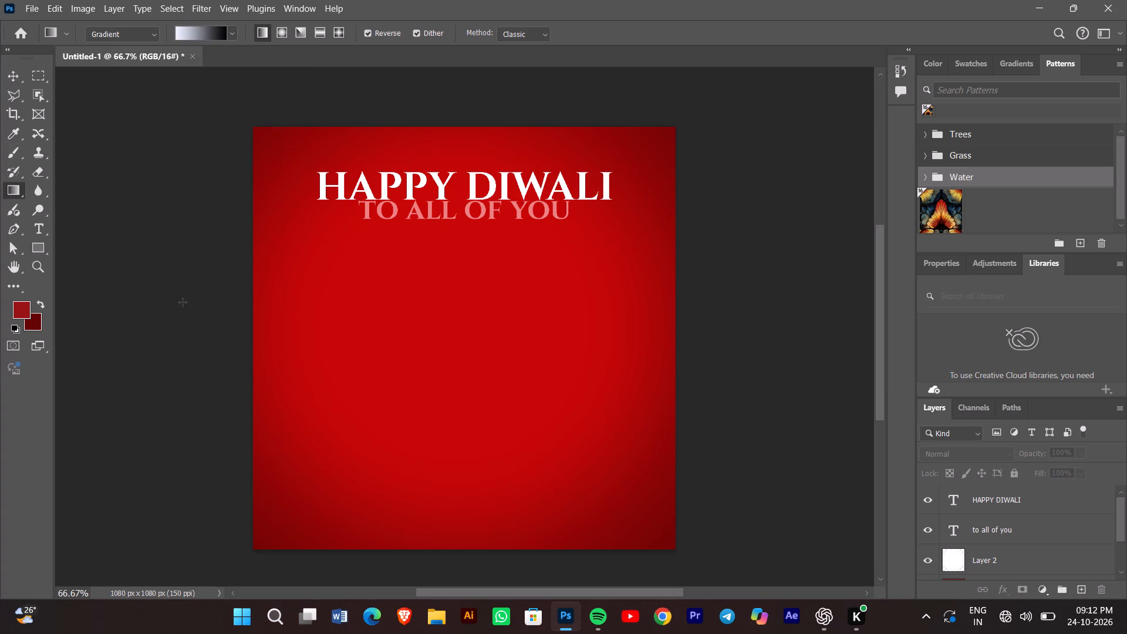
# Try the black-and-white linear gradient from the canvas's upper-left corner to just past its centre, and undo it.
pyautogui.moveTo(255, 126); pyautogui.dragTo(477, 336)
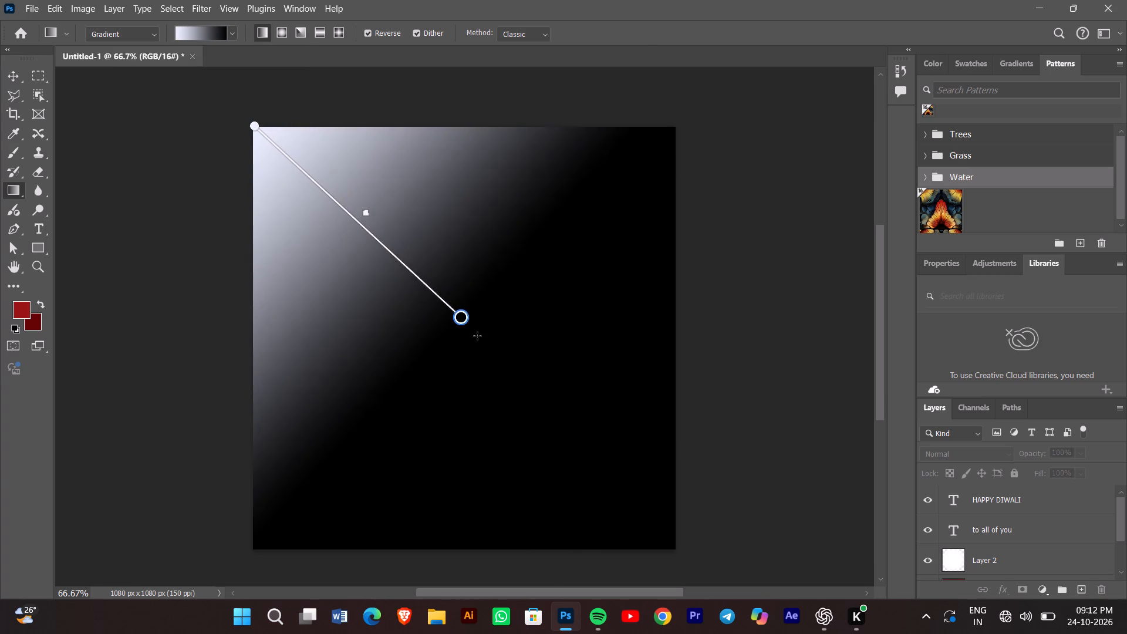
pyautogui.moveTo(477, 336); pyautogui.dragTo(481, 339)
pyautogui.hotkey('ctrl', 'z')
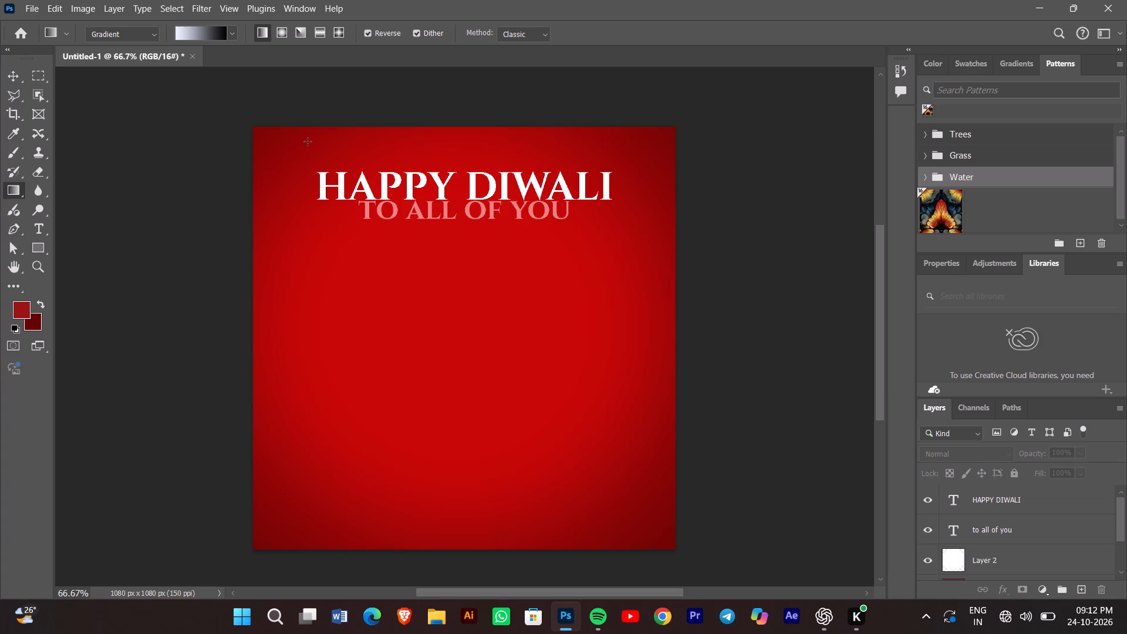
# Draw the black-and-white linear gradient fill diagonally from outside the canvas's upper-left corner to about its centre.
pyautogui.click(194, 29)
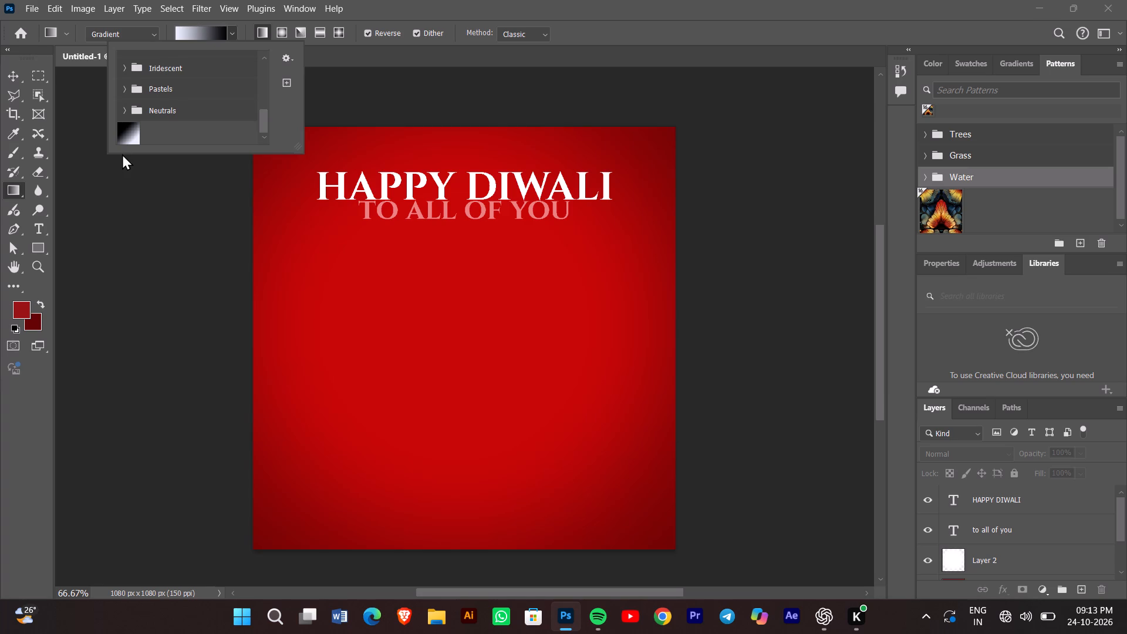
pyautogui.click(127, 133)
pyautogui.click(133, 252)
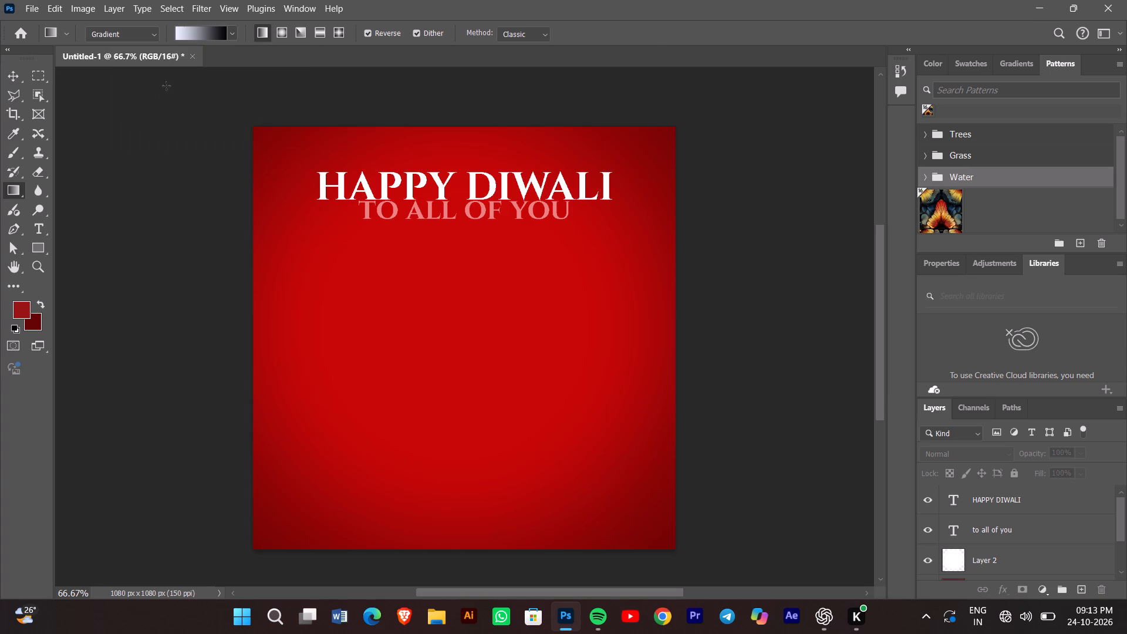
pyautogui.moveTo(169, 73); pyautogui.dragTo(468, 356)
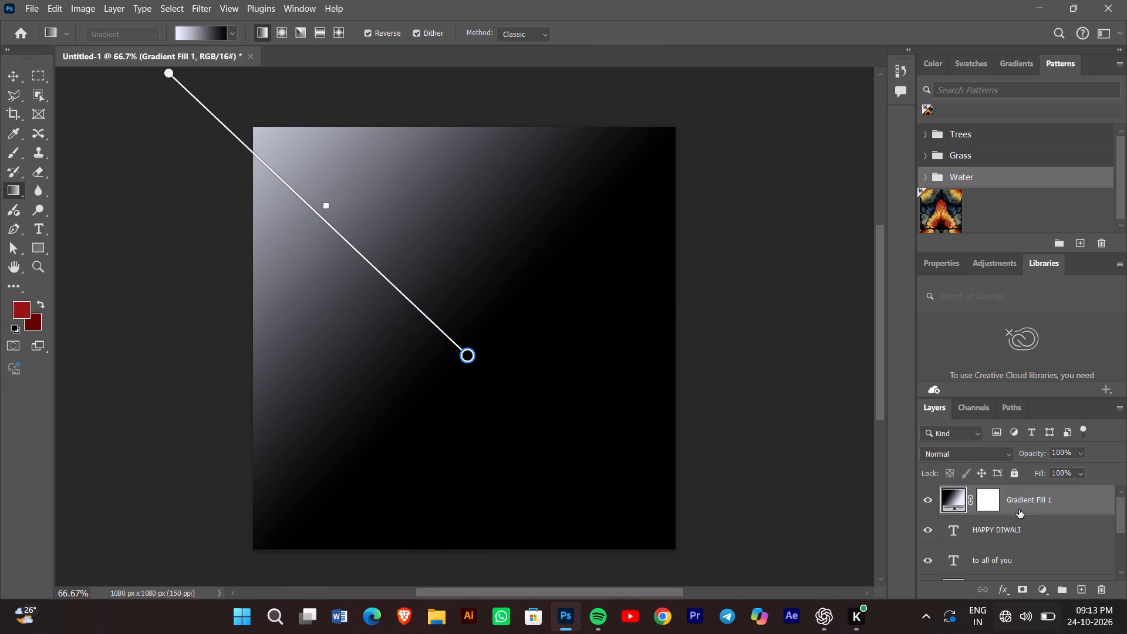
# Preview the blend modes from Dissolve through Luminosity on the gradient fill layer.
pyautogui.click(969, 451)
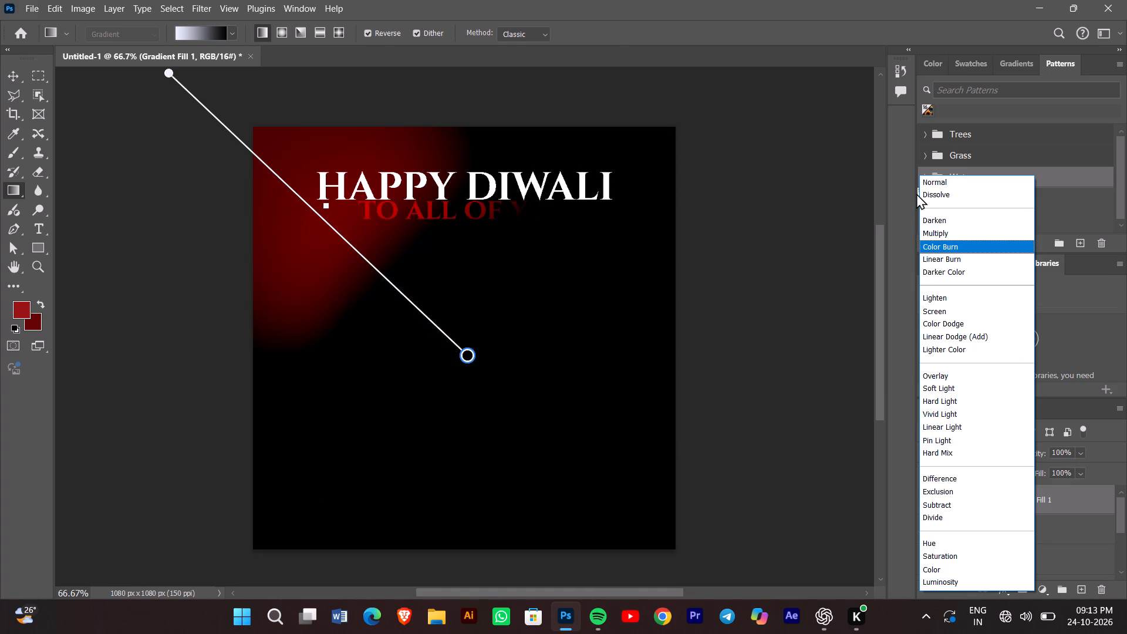
pyautogui.press('Down')
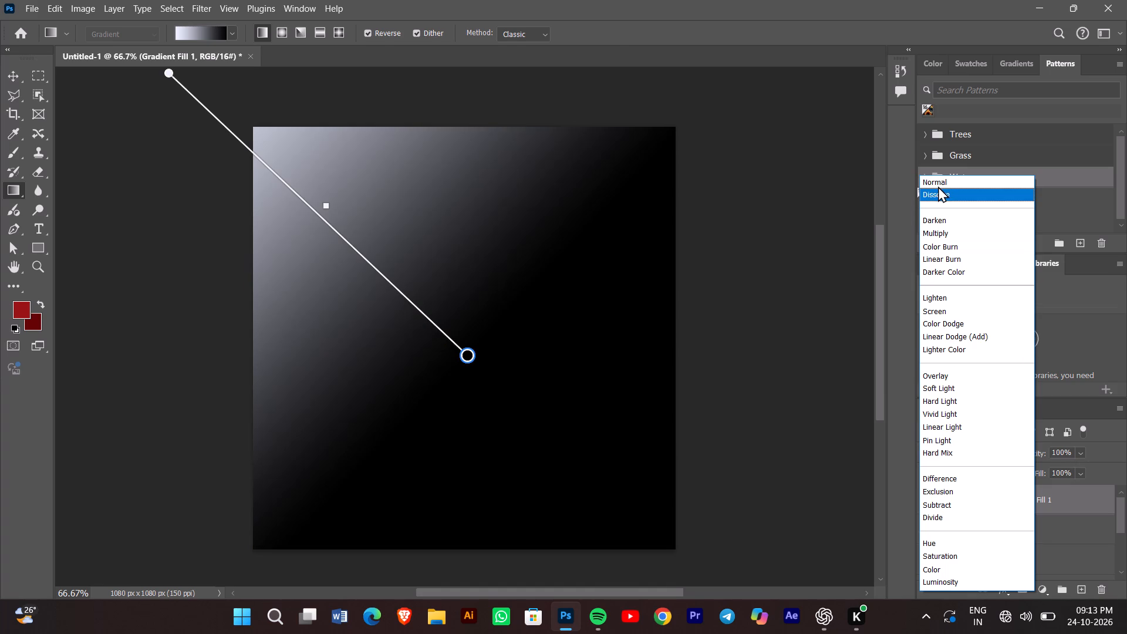
pyautogui.press('Down')
pyautogui.press('Down')
pyautogui.press('Down')
pyautogui.press('Down')
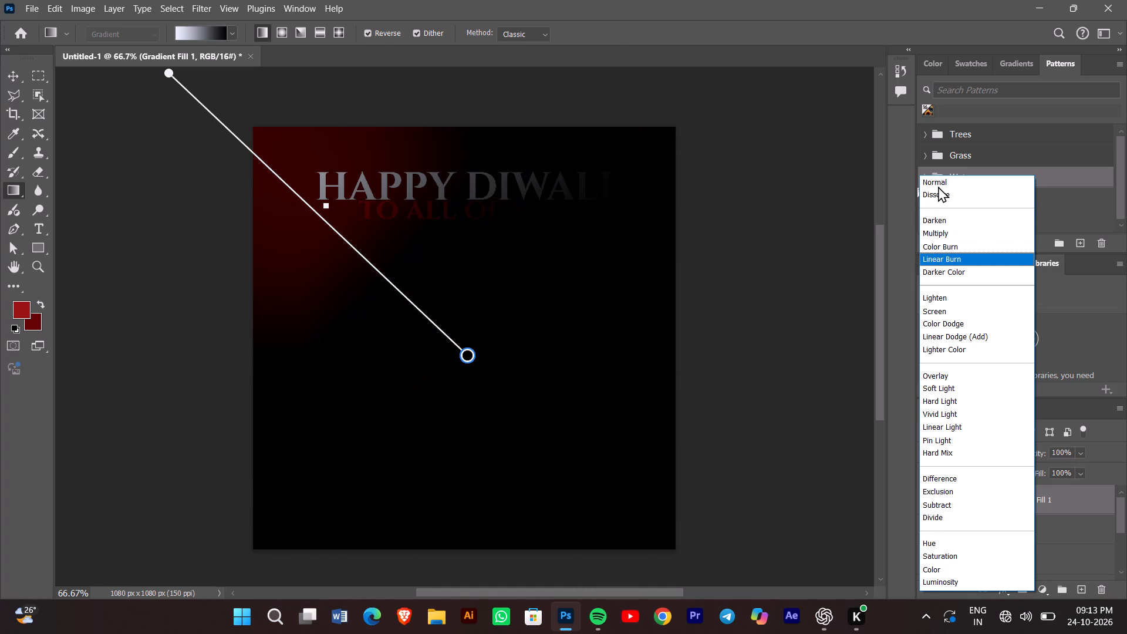
pyautogui.press('Down')
pyautogui.press('Down')
pyautogui.press('Down')
pyautogui.press('Down')
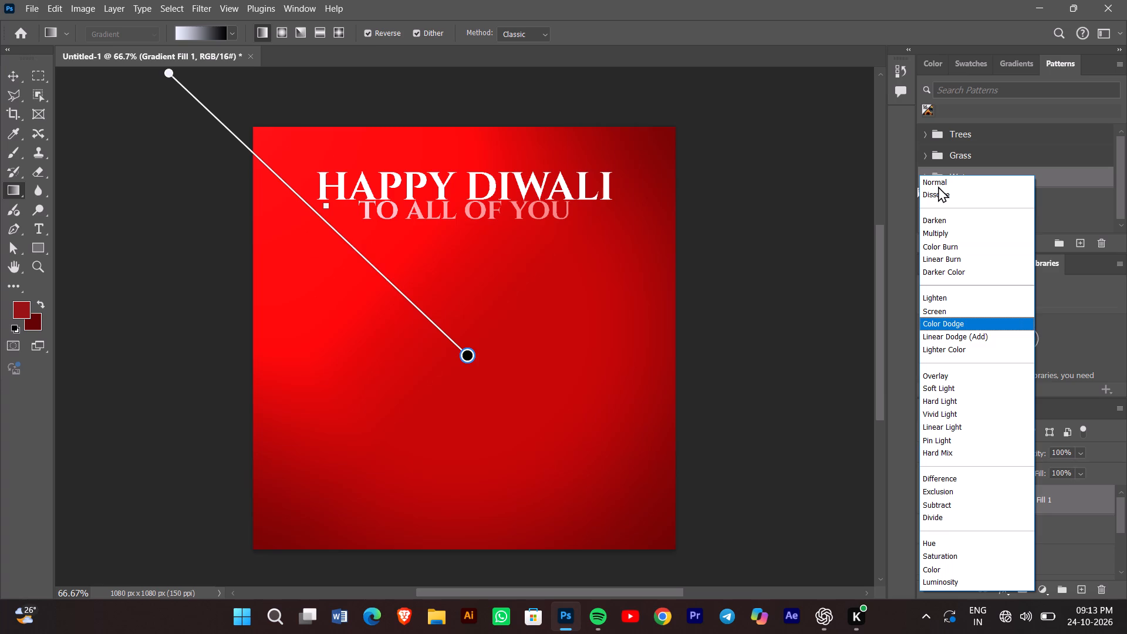
pyautogui.press('Down')
pyautogui.press('Up')
pyautogui.press('Down')
pyautogui.press('Down')
pyautogui.press('Down')
pyautogui.press('Down')
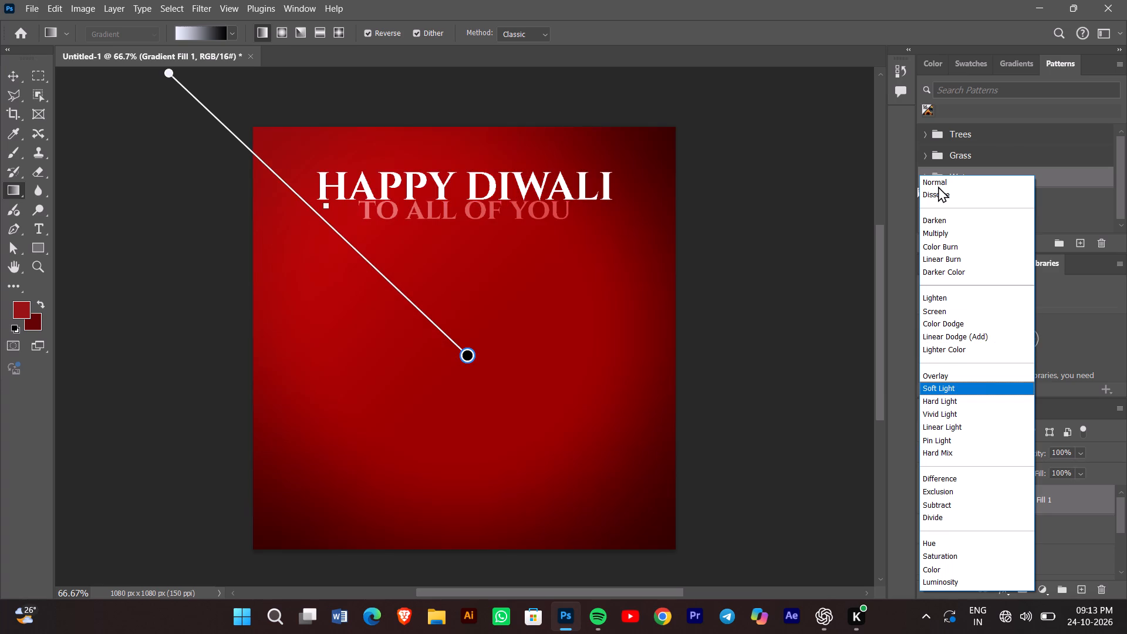
pyautogui.press('Down')
pyautogui.press('Down')
pyautogui.press('Down')
pyautogui.press('Down')
pyautogui.press('Down')
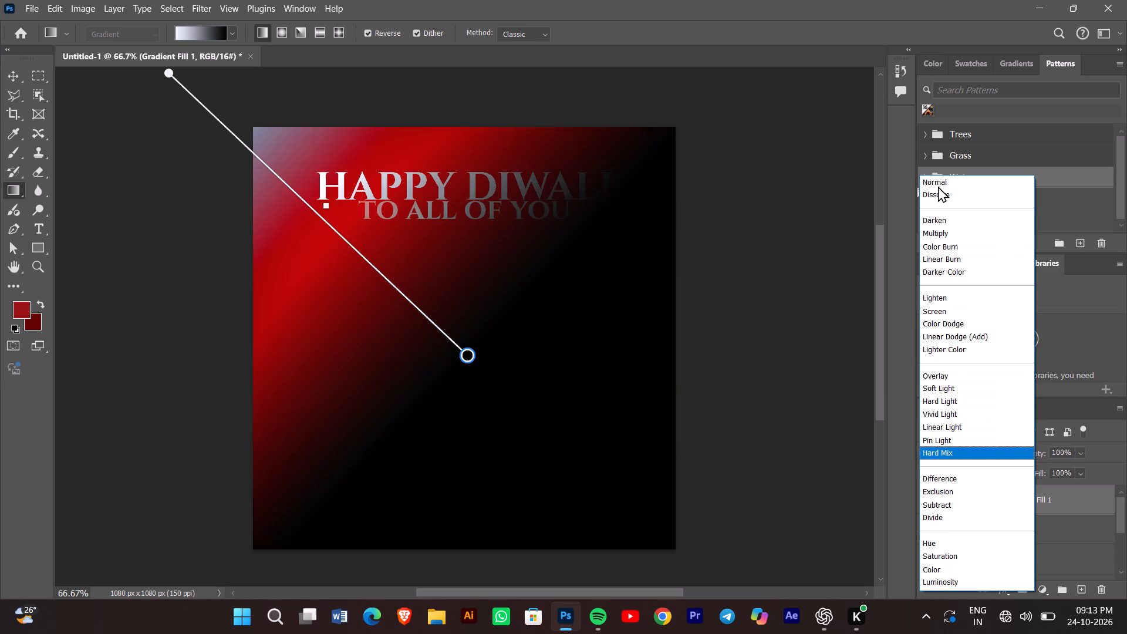
pyautogui.press('Down')
pyautogui.press('Down')
pyautogui.press('Down')
pyautogui.press('Down')
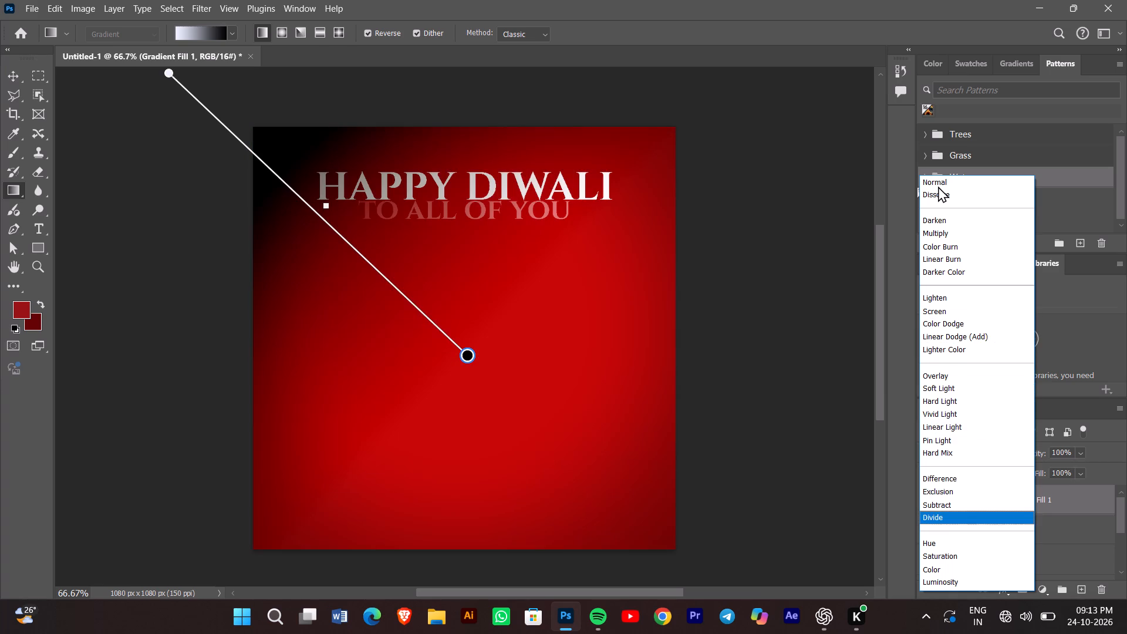
pyautogui.press('Up')
pyautogui.press('Down')
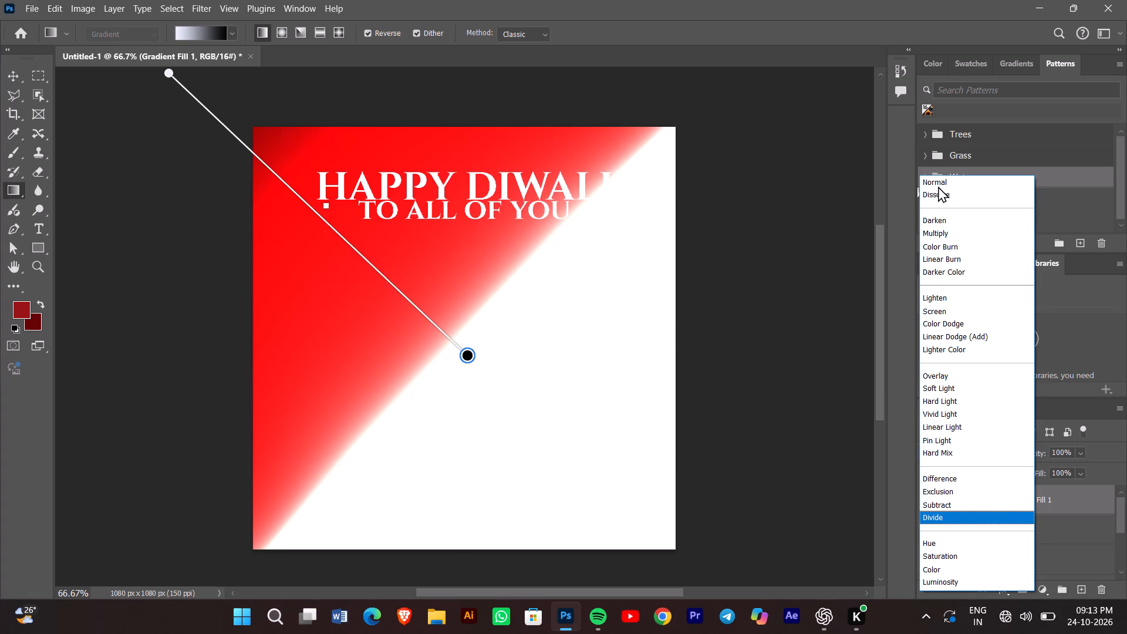
pyautogui.press('Down')
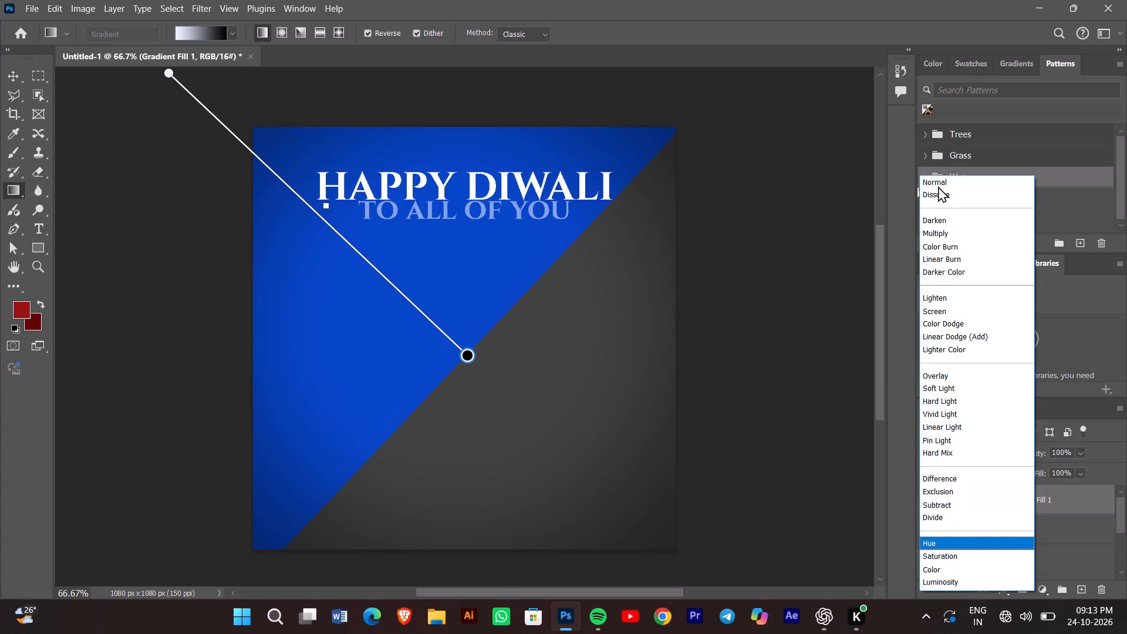
pyautogui.press('Down')
pyautogui.press('Down')
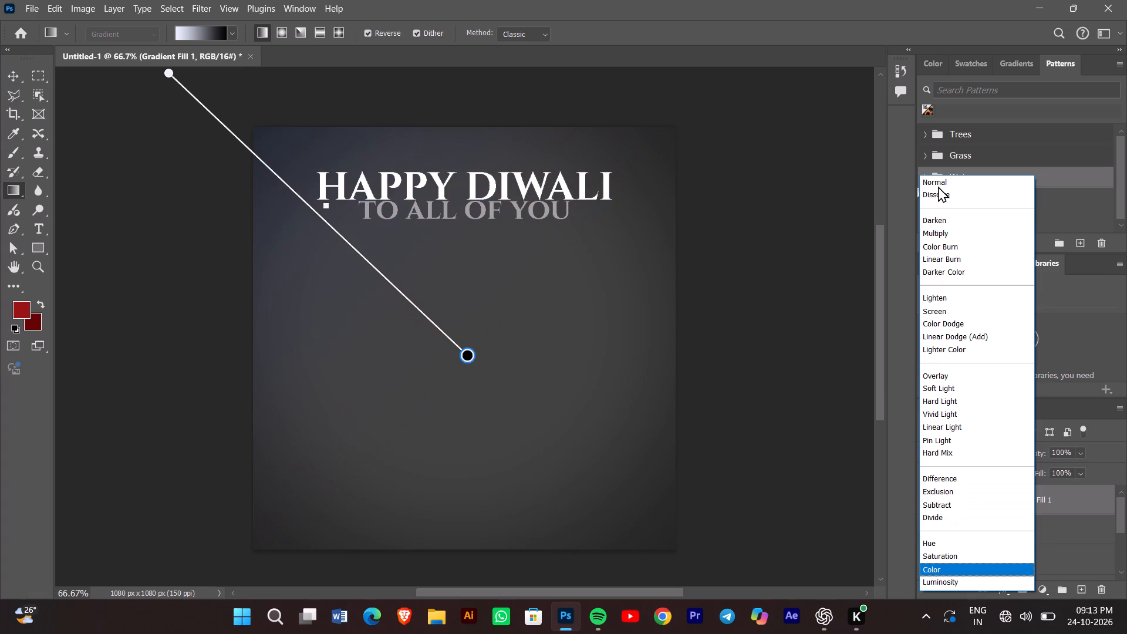
pyautogui.press('Down')
pyautogui.press('Up')
pyautogui.press('Down')
pyautogui.press('Down')
pyautogui.press('Down')
pyautogui.press('Down')
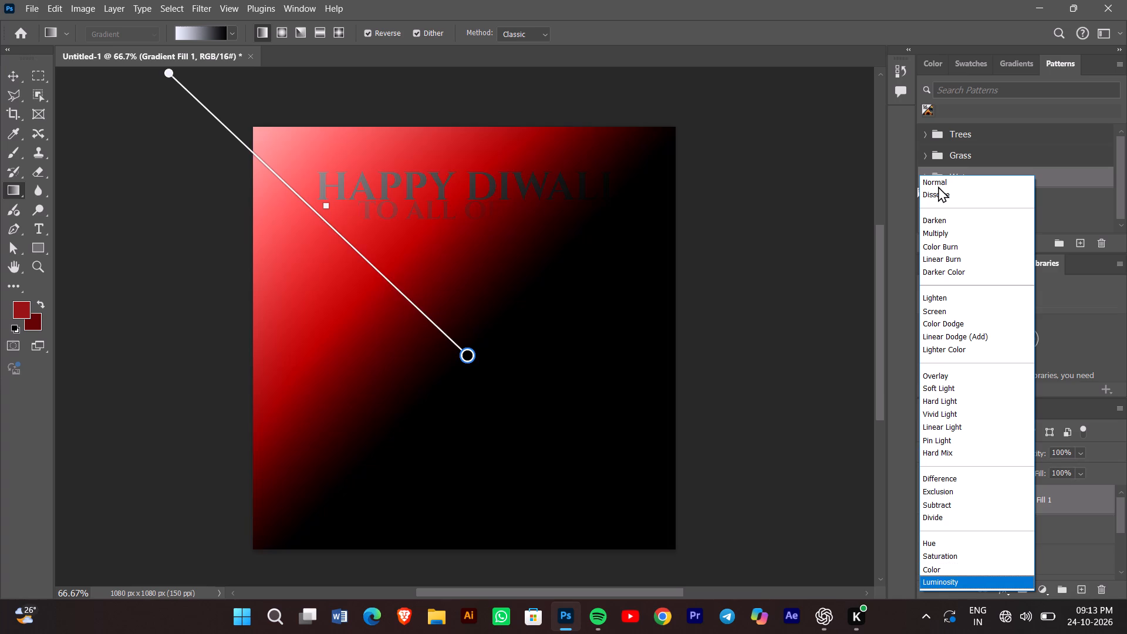
# Preview the blend modes on the gradient fill layer in reverse, from Luminosity back up to Multiply.
pyautogui.press('Up')
pyautogui.press('Up')
pyautogui.press('Up')
pyautogui.press('Up')
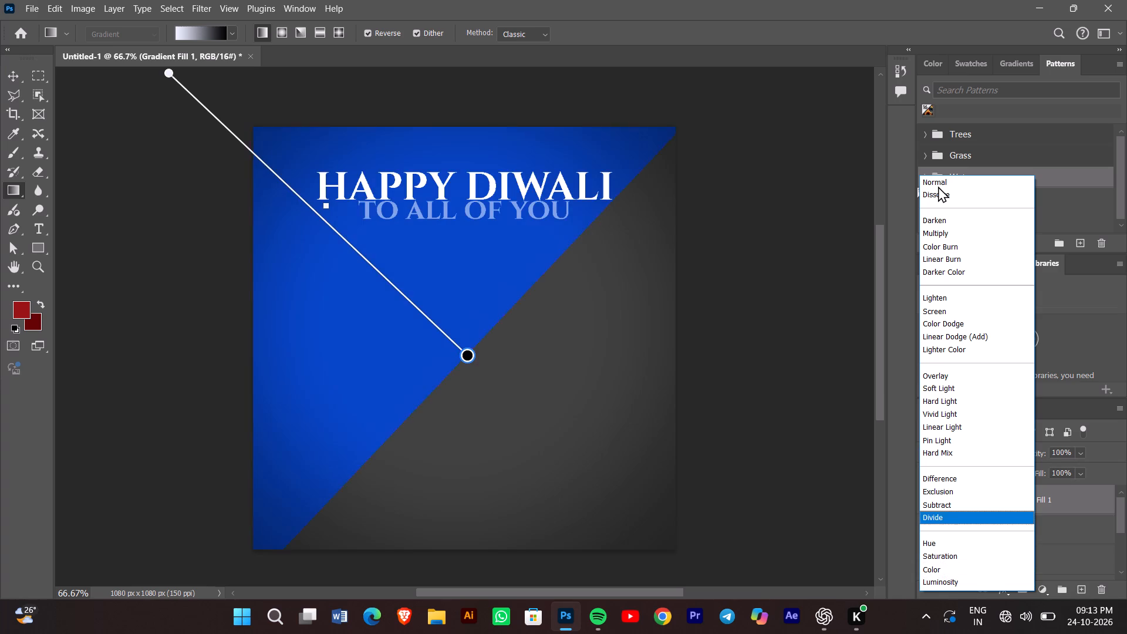
pyautogui.press('Up')
pyautogui.press('Up')
pyautogui.press('Up')
pyautogui.press('Up')
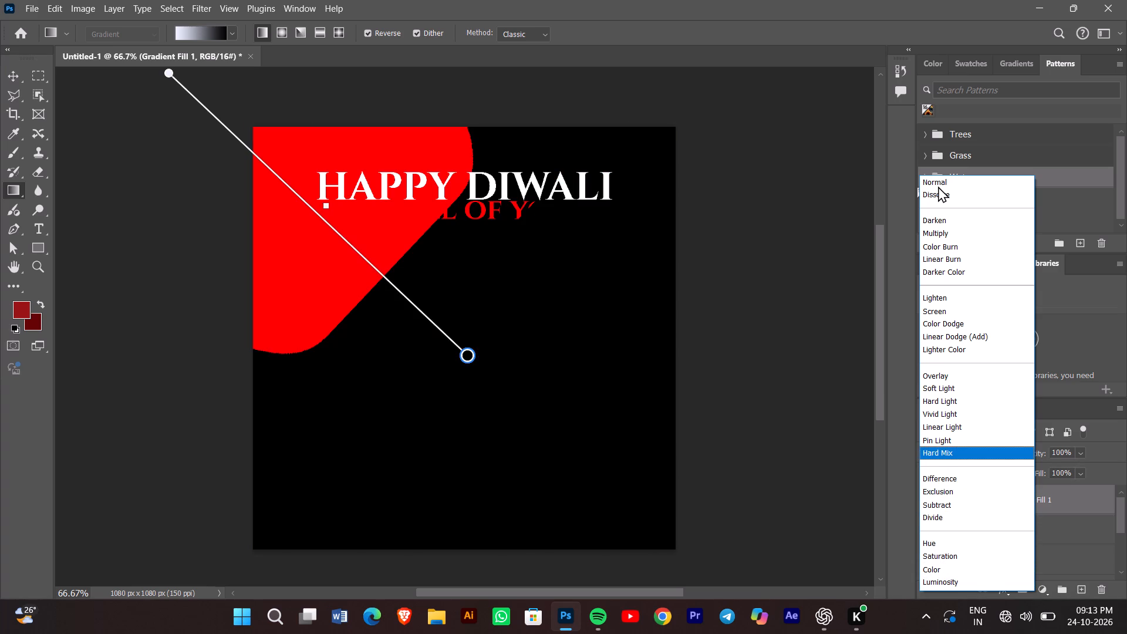
pyautogui.press('Down')
pyautogui.press('Up')
pyautogui.press('Up')
pyautogui.press('Up')
pyautogui.press('Up')
pyautogui.press('Up')
pyautogui.press('Up')
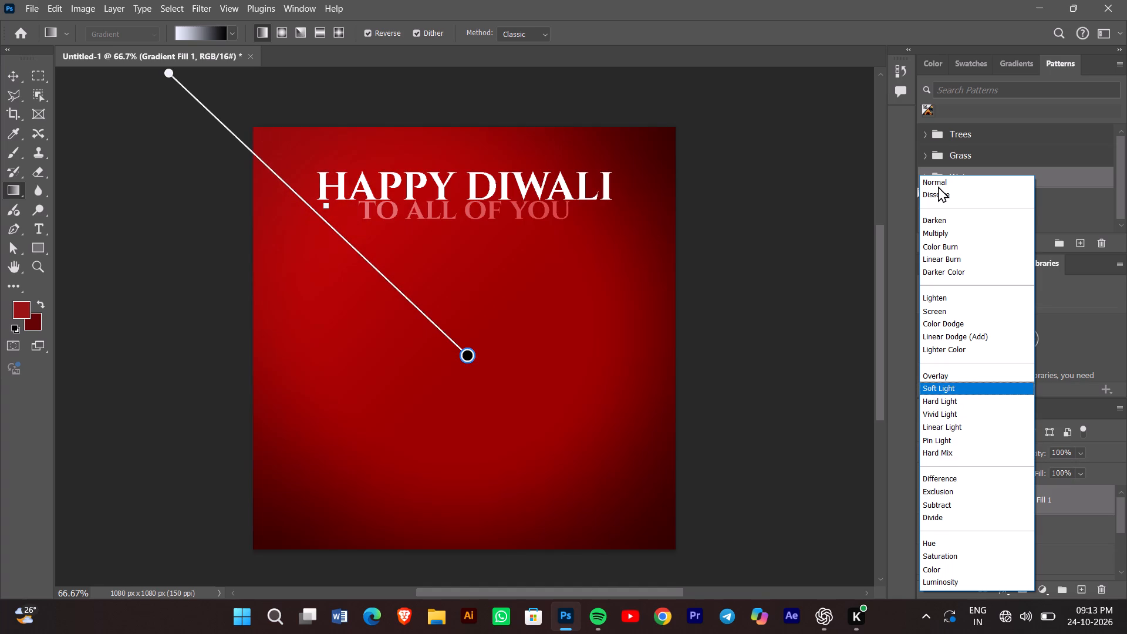
pyautogui.press('Up')
pyautogui.press('Up')
pyautogui.press('Up')
pyautogui.press('Up')
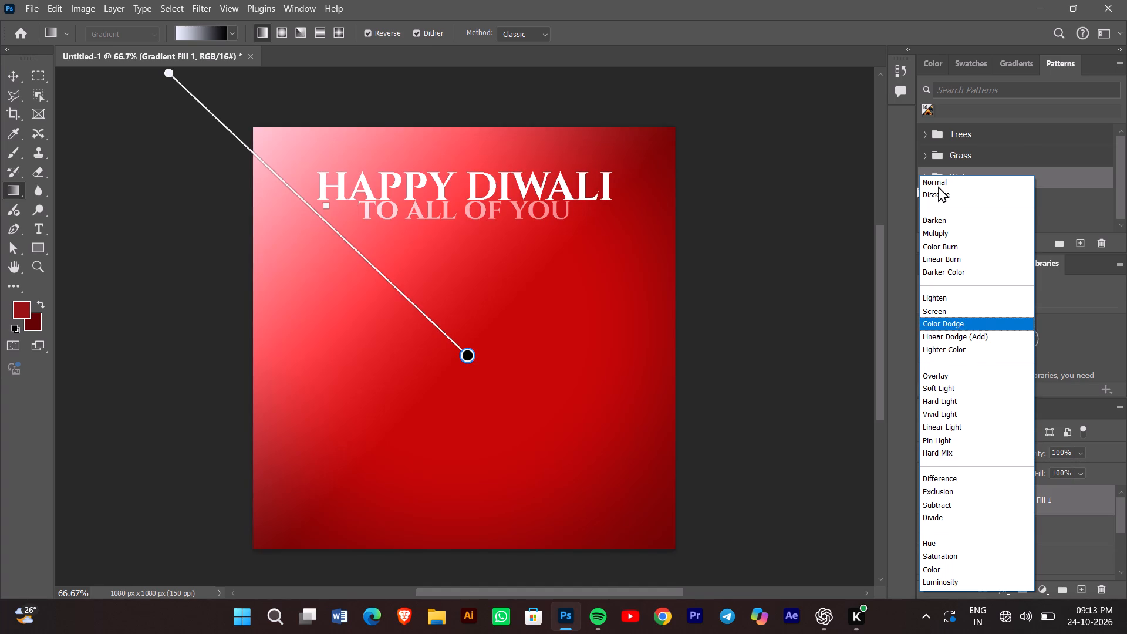
pyautogui.press('Up')
pyautogui.press('Up')
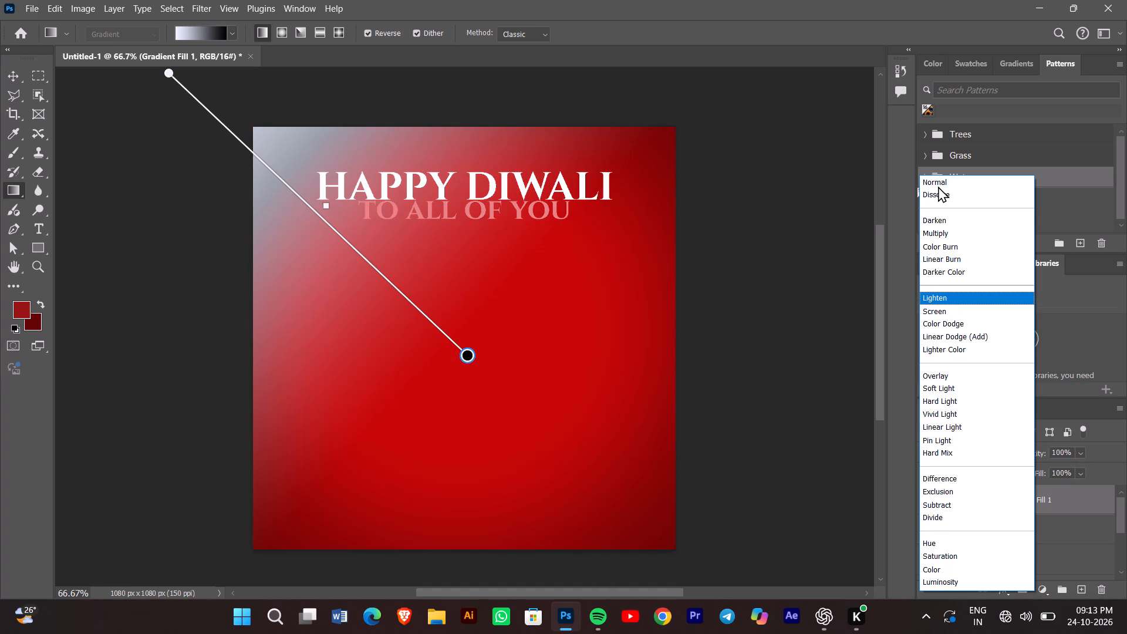
pyautogui.press('Up')
pyautogui.press('Up')
pyautogui.press('Up')
pyautogui.press('Up')
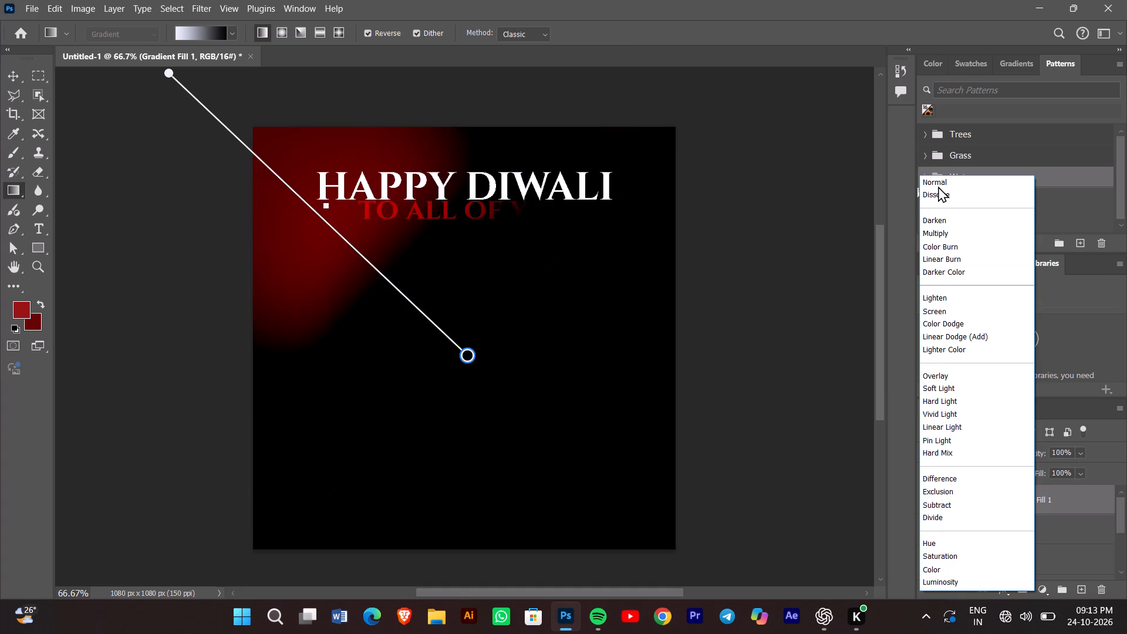
# Set the gradient fill layer's blend mode to Lighten.
pyautogui.press('Down')
pyautogui.press('Down')
pyautogui.press('Down')
pyautogui.press('Down')
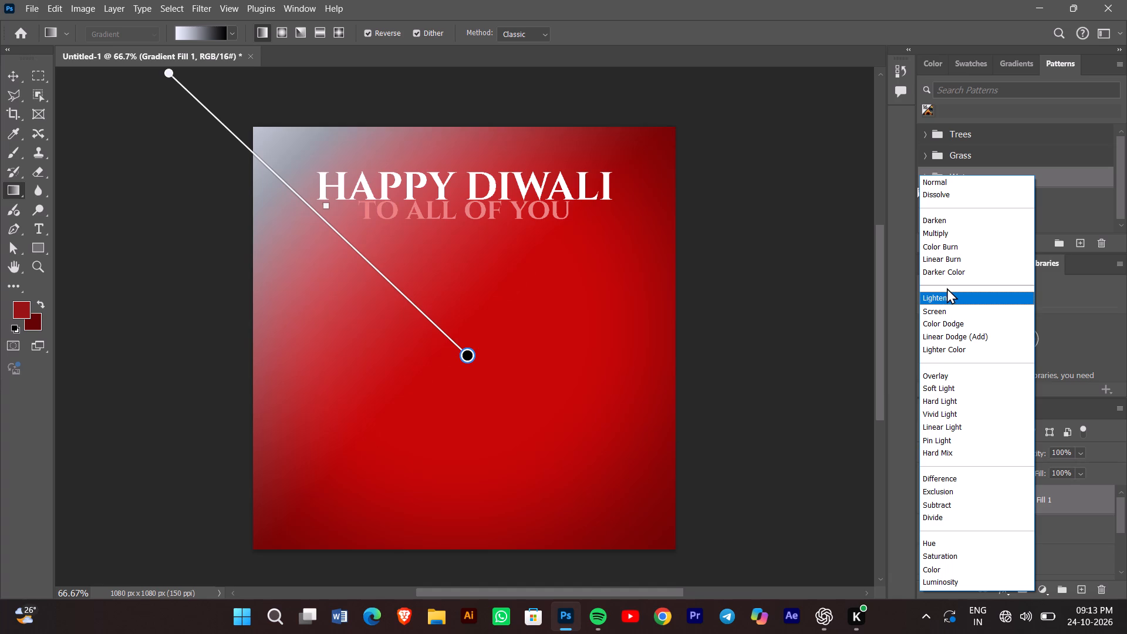
pyautogui.click(945, 291)
pyautogui.moveTo(470, 354); pyautogui.dragTo(529, 417)
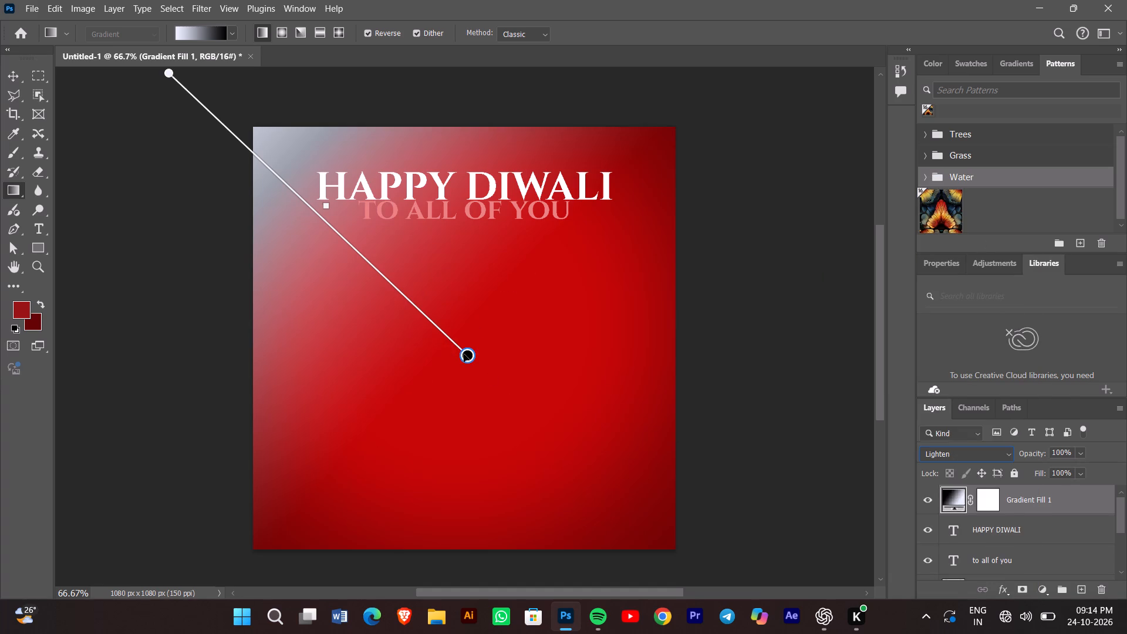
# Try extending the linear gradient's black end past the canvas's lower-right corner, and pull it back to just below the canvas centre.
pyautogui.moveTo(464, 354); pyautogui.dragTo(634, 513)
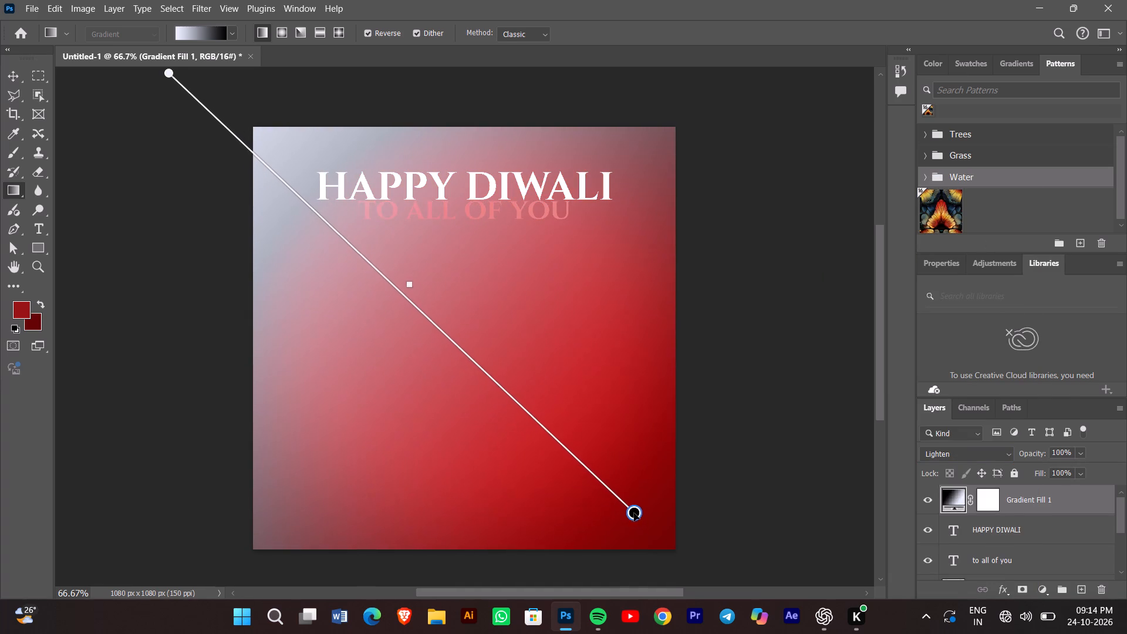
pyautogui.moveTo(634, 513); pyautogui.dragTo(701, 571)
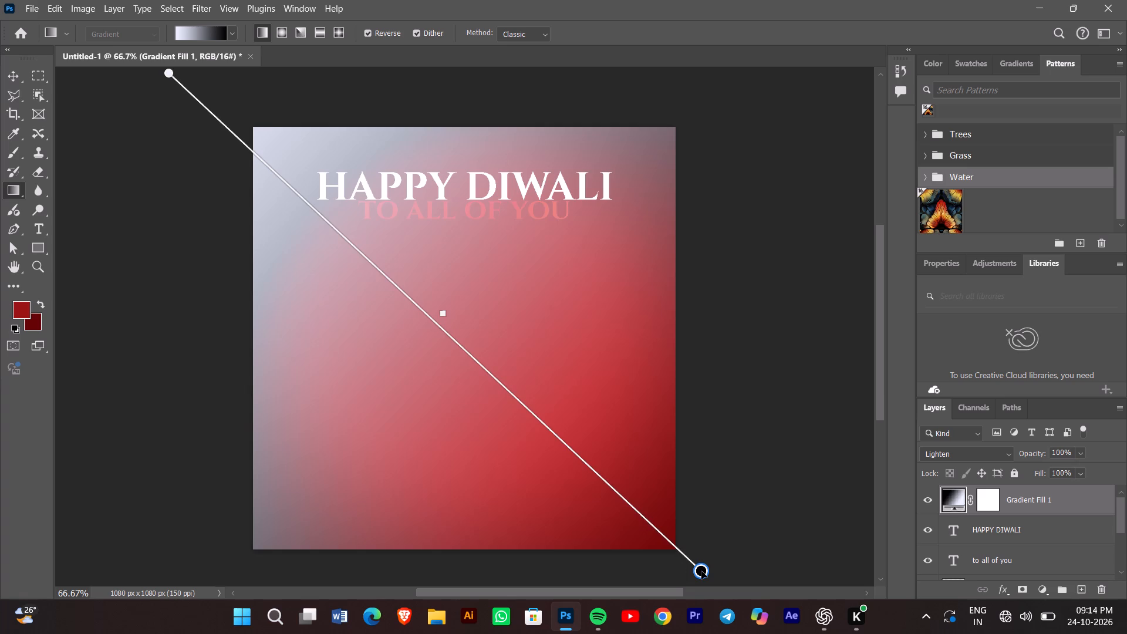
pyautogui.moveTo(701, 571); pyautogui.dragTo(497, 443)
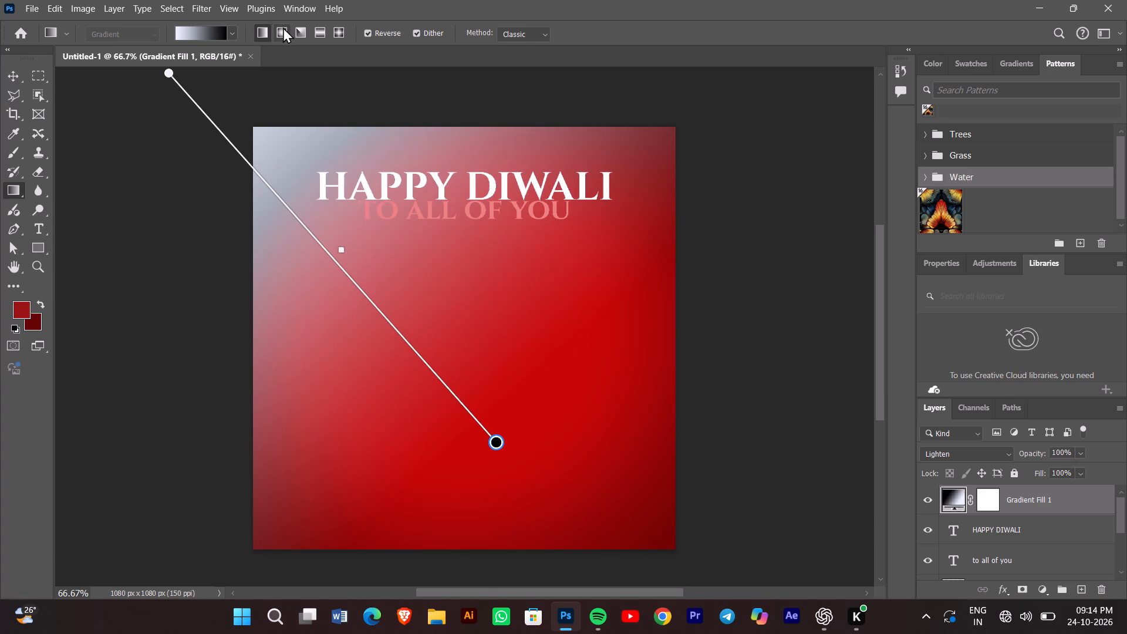
# Turn the gradient fill into a smaller radial glow and move its centre onto the canvas, below the heading's left half.
pyautogui.click(283, 28)
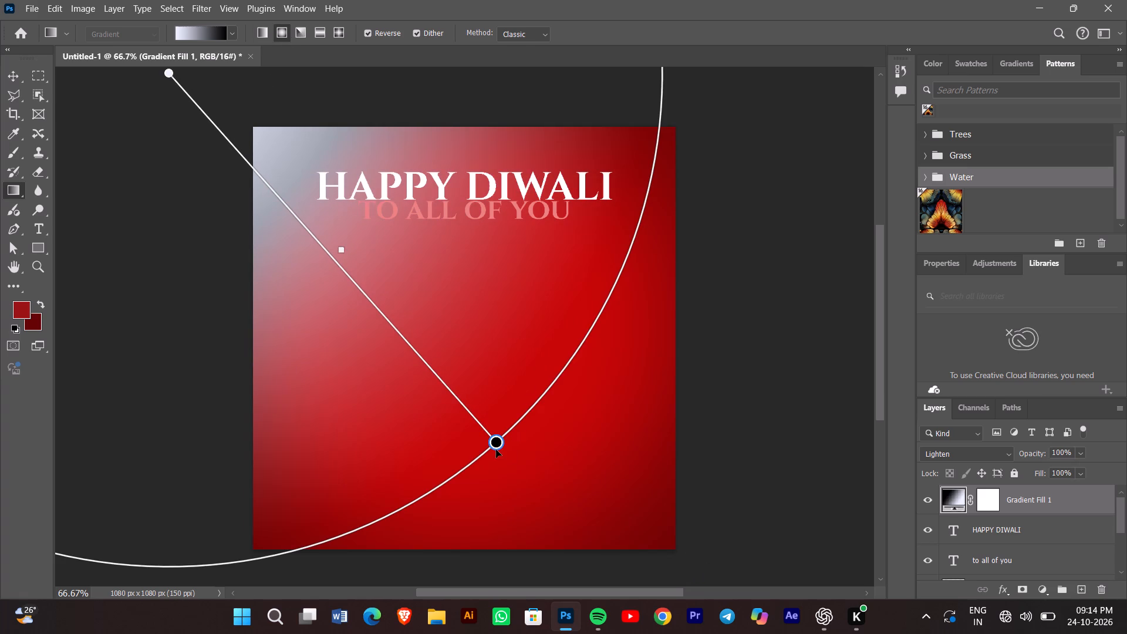
pyautogui.moveTo(495, 444); pyautogui.dragTo(326, 255)
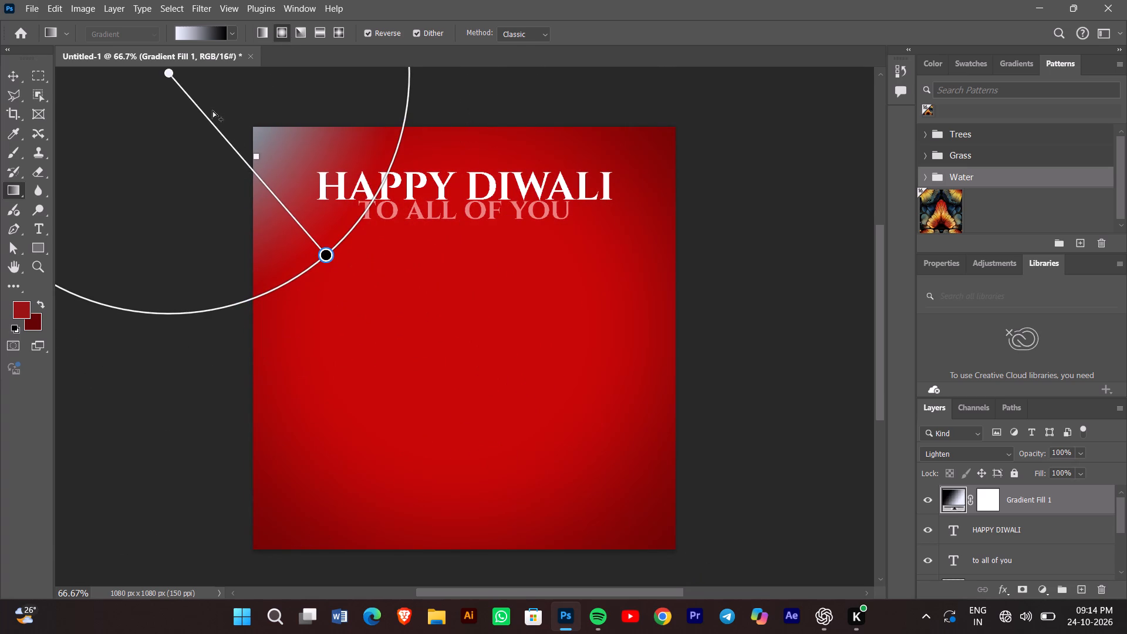
pyautogui.click(169, 73)
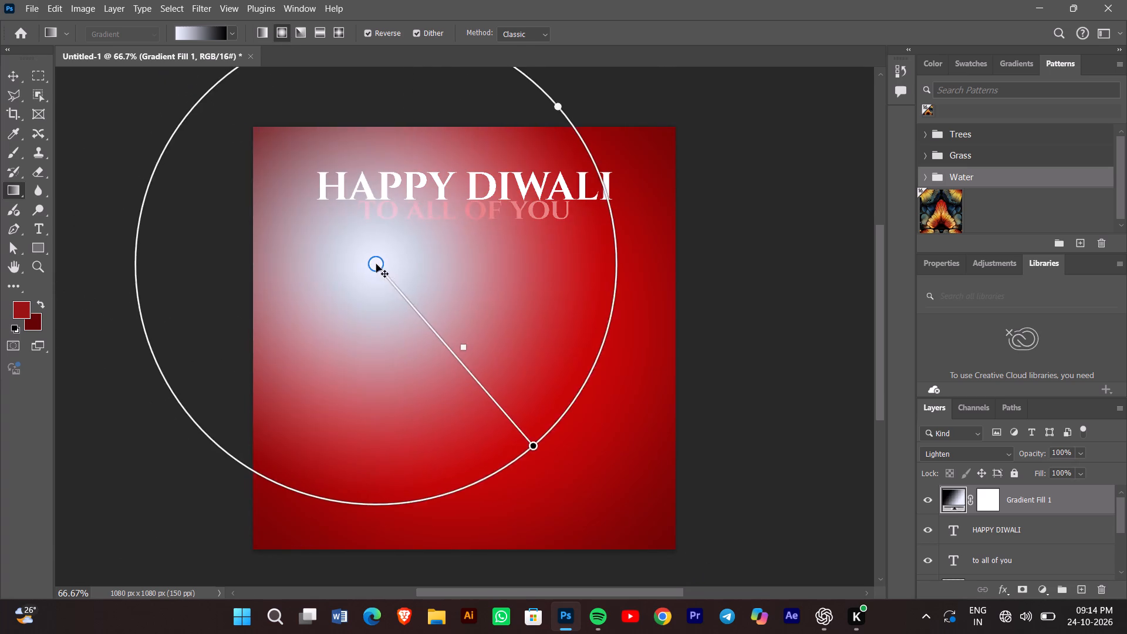